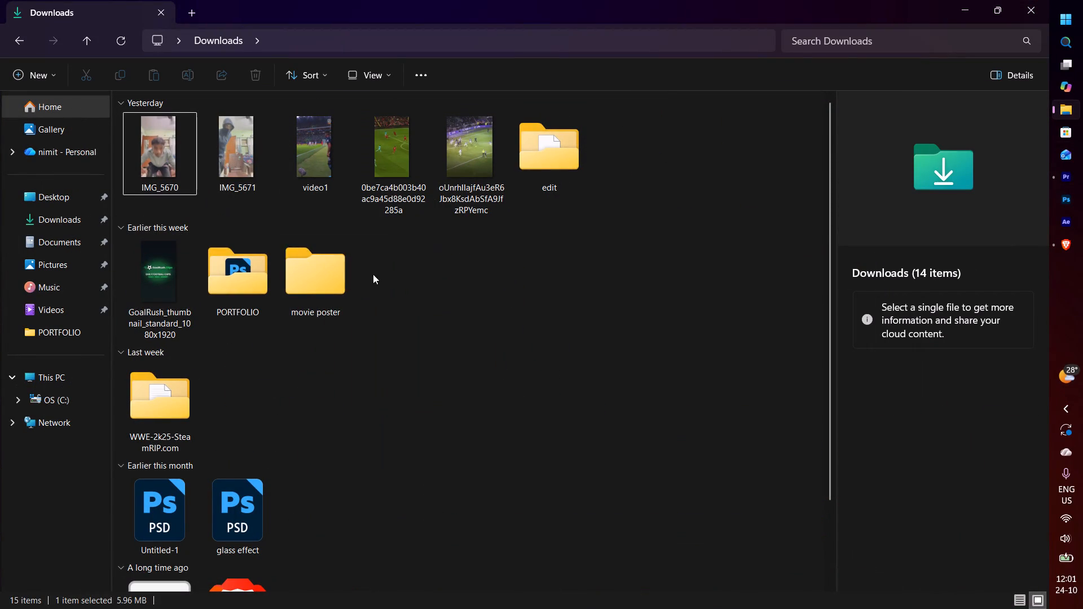
Open the Untitled-1 Photoshop document from the PORTFOLIO folder in Downloads.
{"action": "left_click", "coordinate": [174, 294]}
{"action": "left_click", "coordinate": [455, 336]}
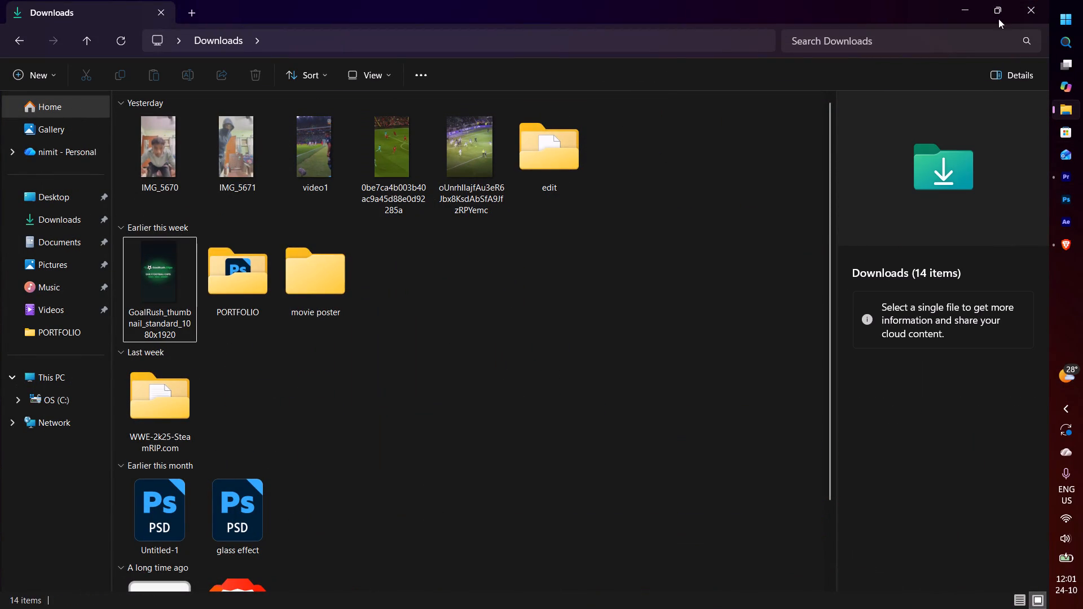
{"action": "double_click", "coordinate": [261, 258]}
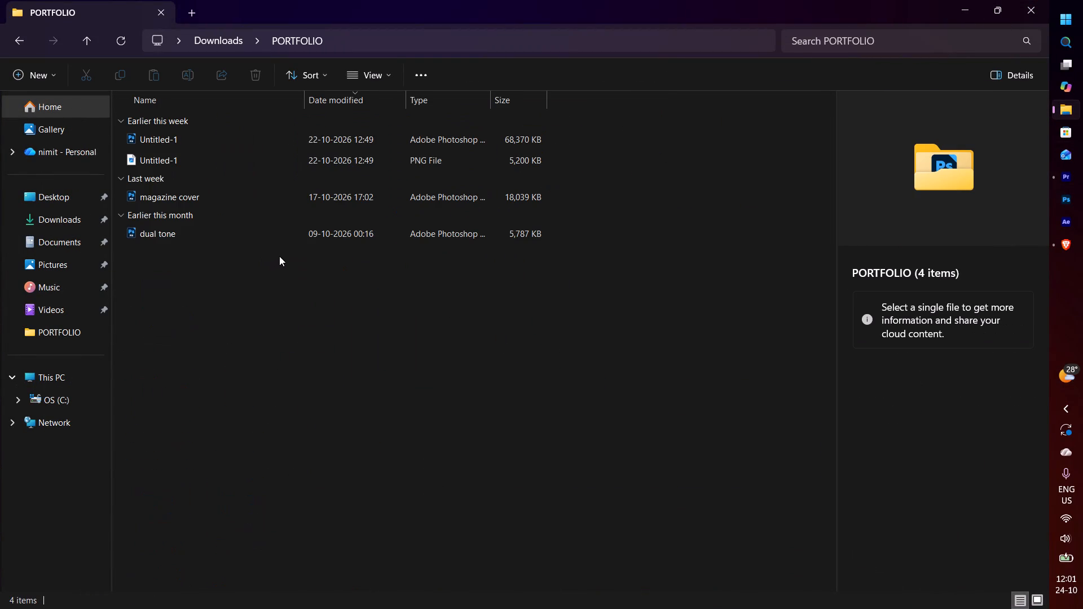
{"action": "double_click", "coordinate": [330, 144]}
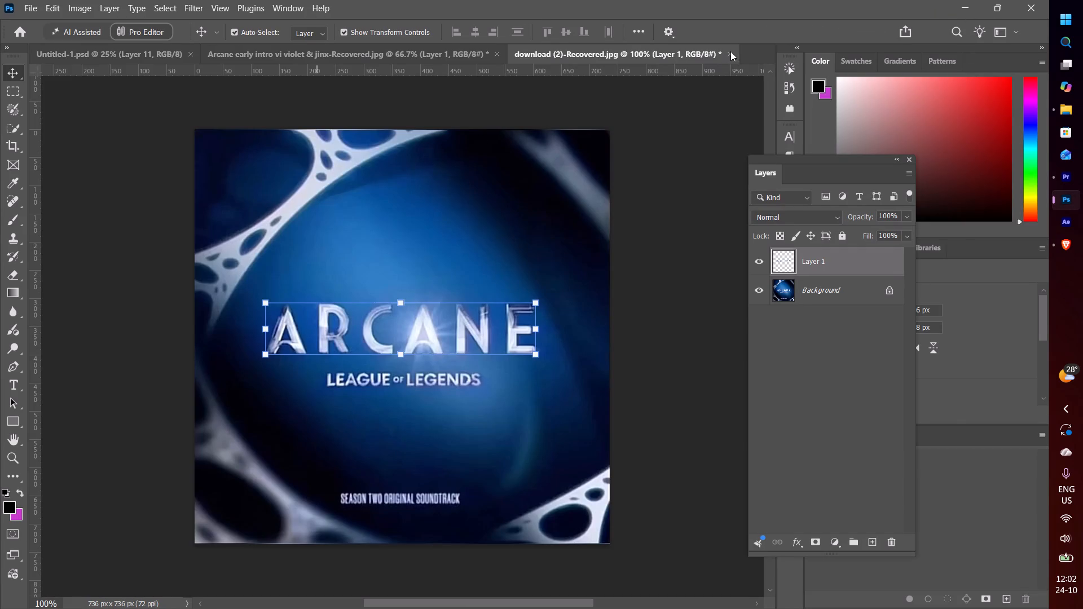
Close the two recovered Arcane image documents without saving, keeping only Untitled-1.psd open.
{"action": "left_click", "coordinate": [730, 51]}
{"action": "left_click", "coordinate": [549, 245]}
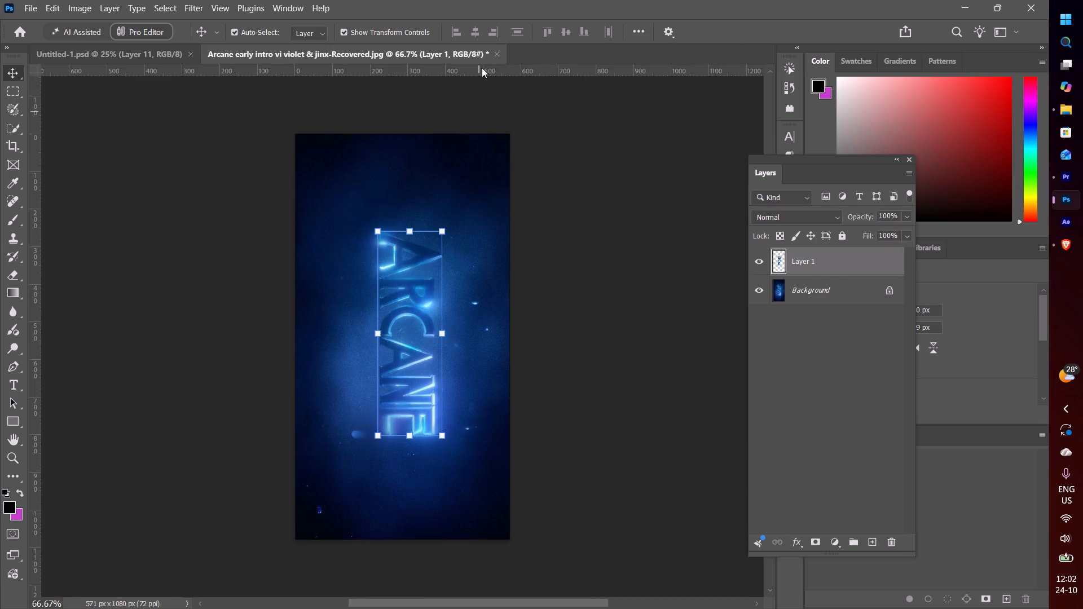
{"action": "left_click", "coordinate": [495, 50]}
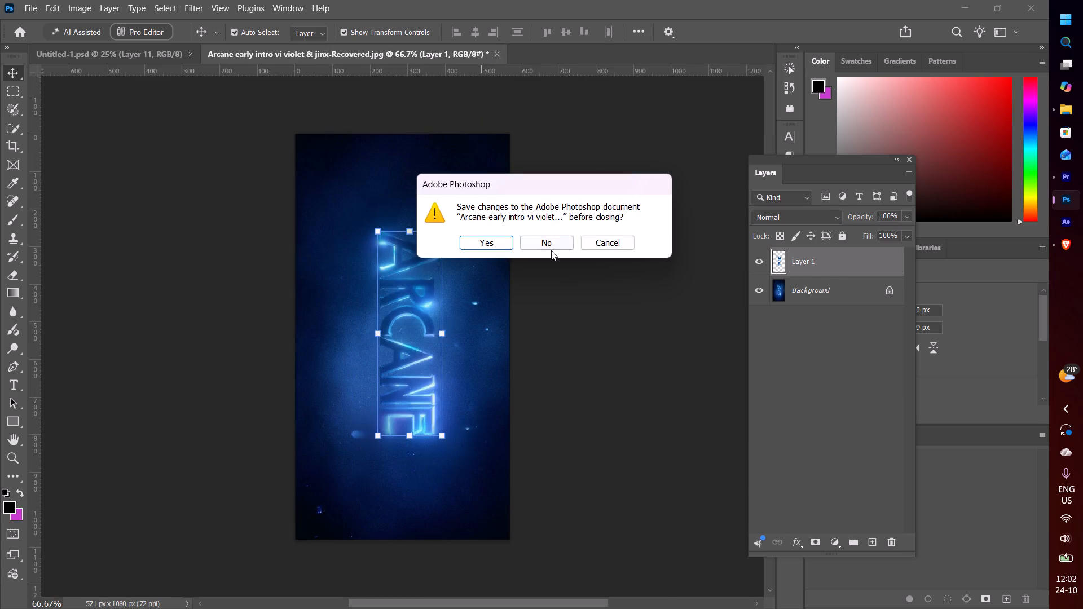
{"action": "left_click", "coordinate": [551, 250]}
{"action": "left_click", "coordinate": [559, 243]}
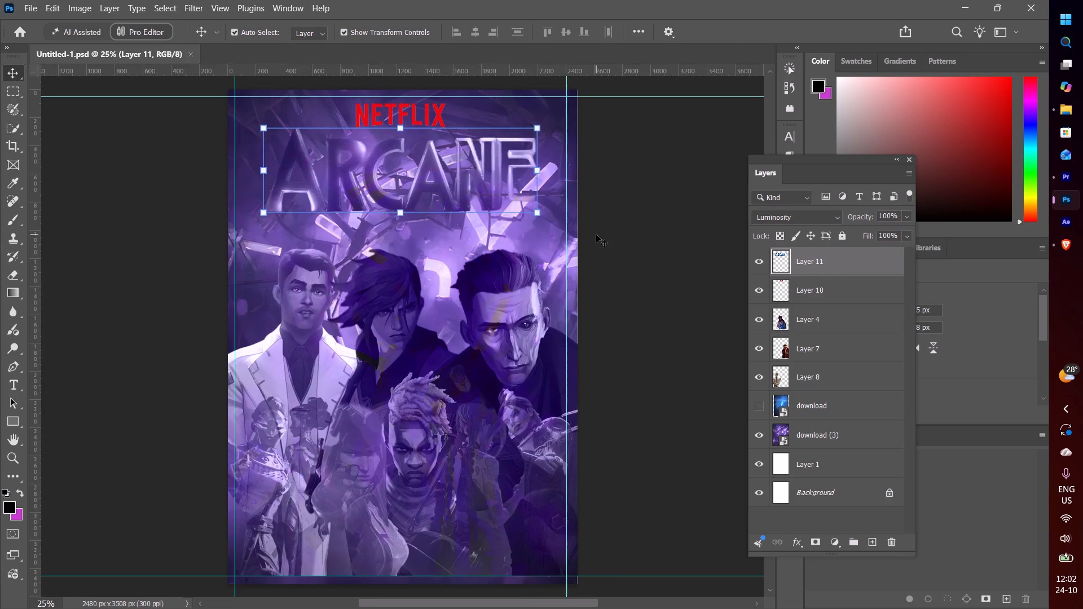
Minimize the PORTFOLIO folder window and close Photoshop together with the Untitled-1.psd poster.
{"action": "left_click", "coordinate": [964, 13]}
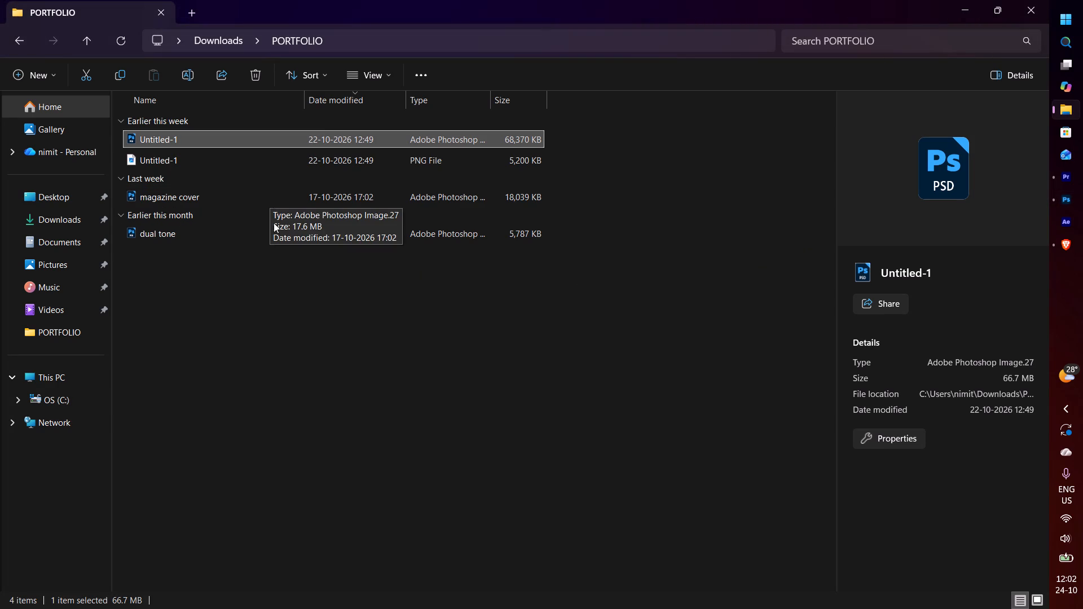
{"action": "left_click", "coordinate": [954, 17]}
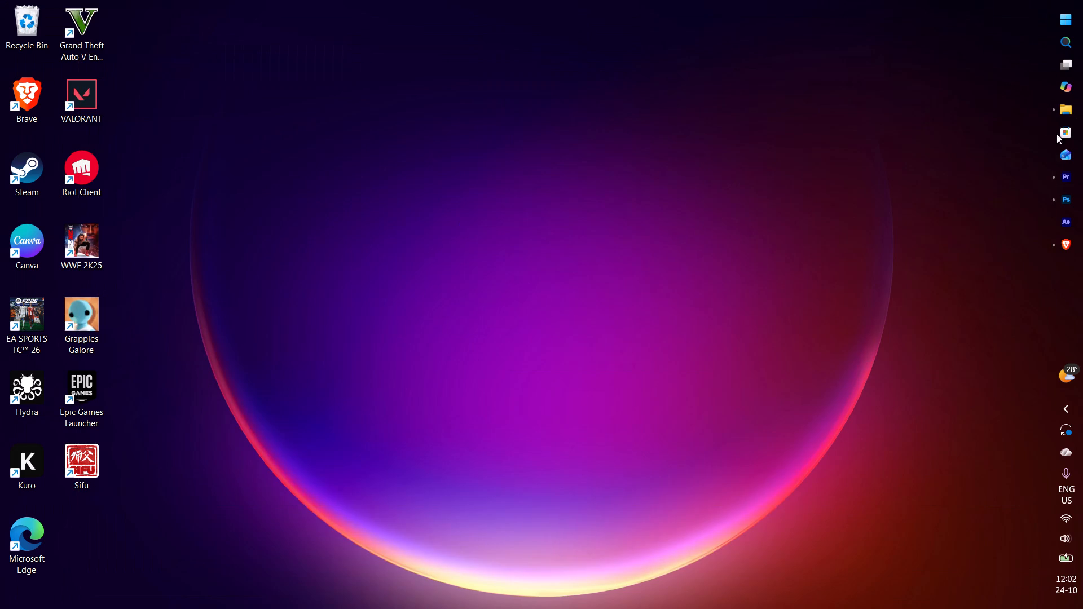
{"action": "left_click", "coordinate": [1077, 201]}
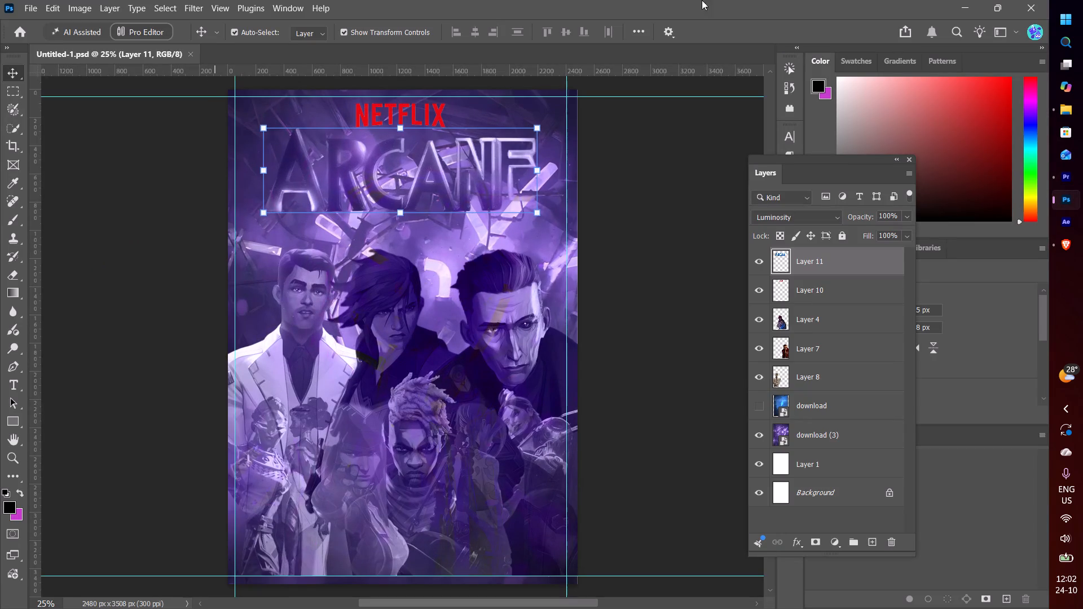
{"action": "left_click", "coordinate": [1037, 3]}
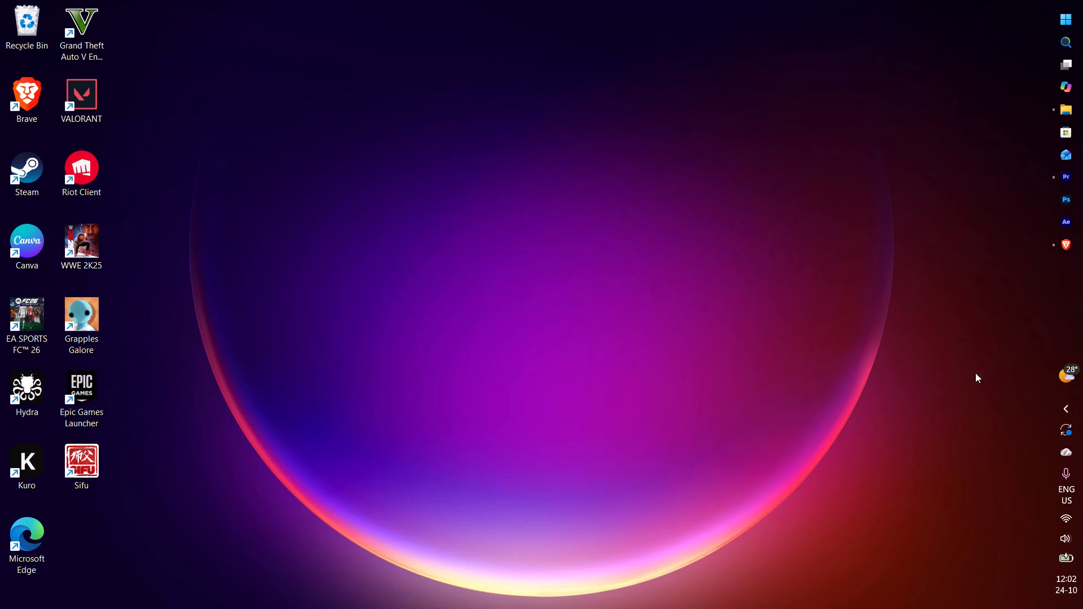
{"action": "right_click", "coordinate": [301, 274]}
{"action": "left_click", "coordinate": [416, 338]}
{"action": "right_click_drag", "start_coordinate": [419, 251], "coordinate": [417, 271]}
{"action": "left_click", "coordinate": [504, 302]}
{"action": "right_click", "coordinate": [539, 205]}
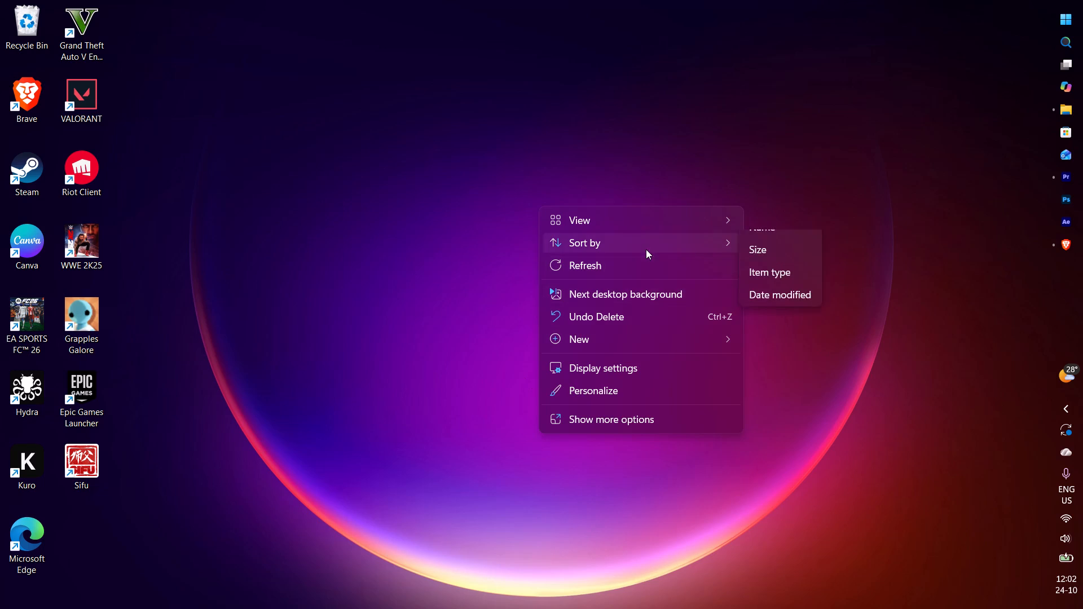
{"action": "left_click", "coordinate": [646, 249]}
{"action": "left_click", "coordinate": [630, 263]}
Relaunch Photoshop from the desktop.
{"action": "left_click", "coordinate": [1069, 204]}
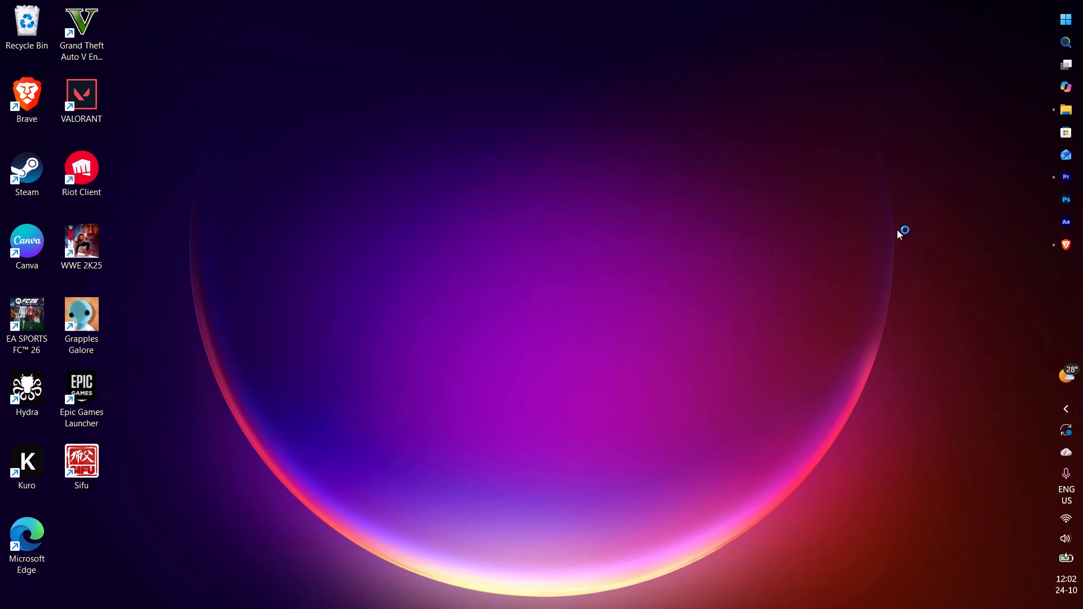
Open Pinterest in a maximized Brave browser window and search it for "polygon art".
{"action": "double_click", "coordinate": [23, 88]}
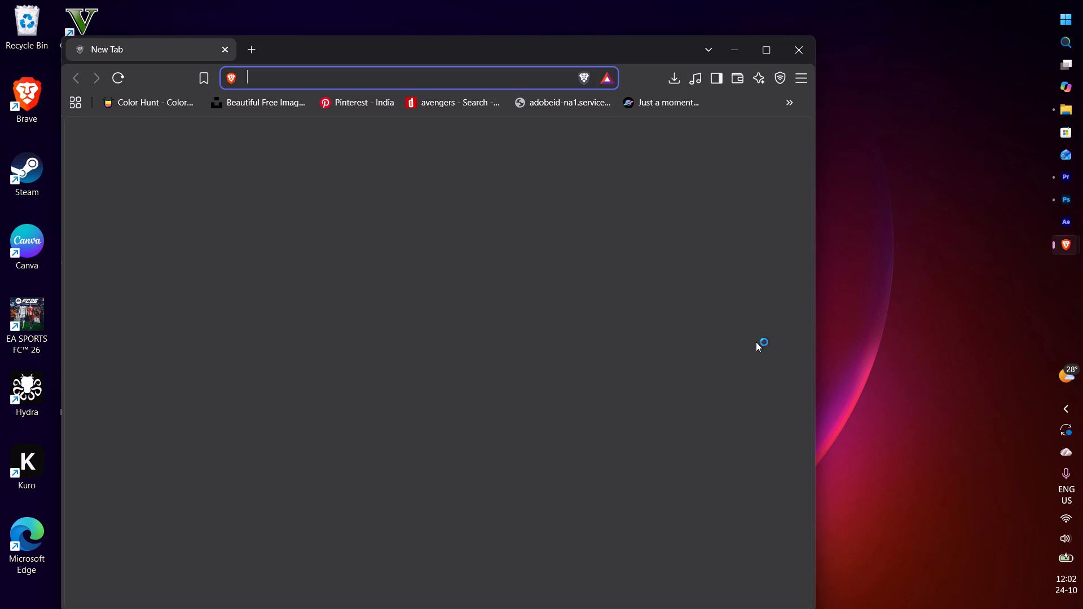
{"action": "left_click", "coordinate": [773, 53]}
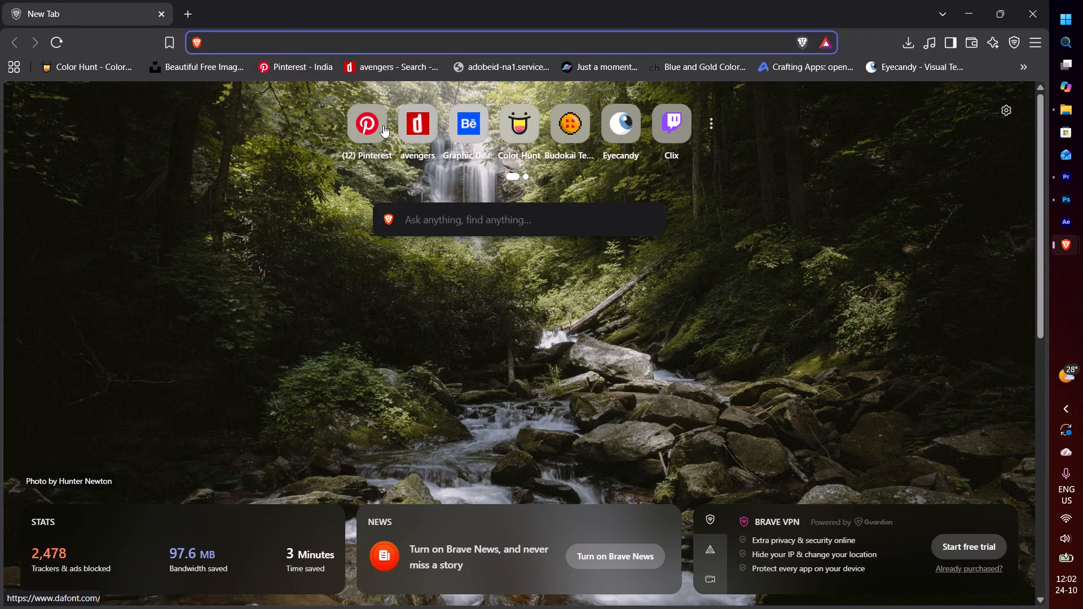
{"action": "left_click", "coordinate": [383, 125]}
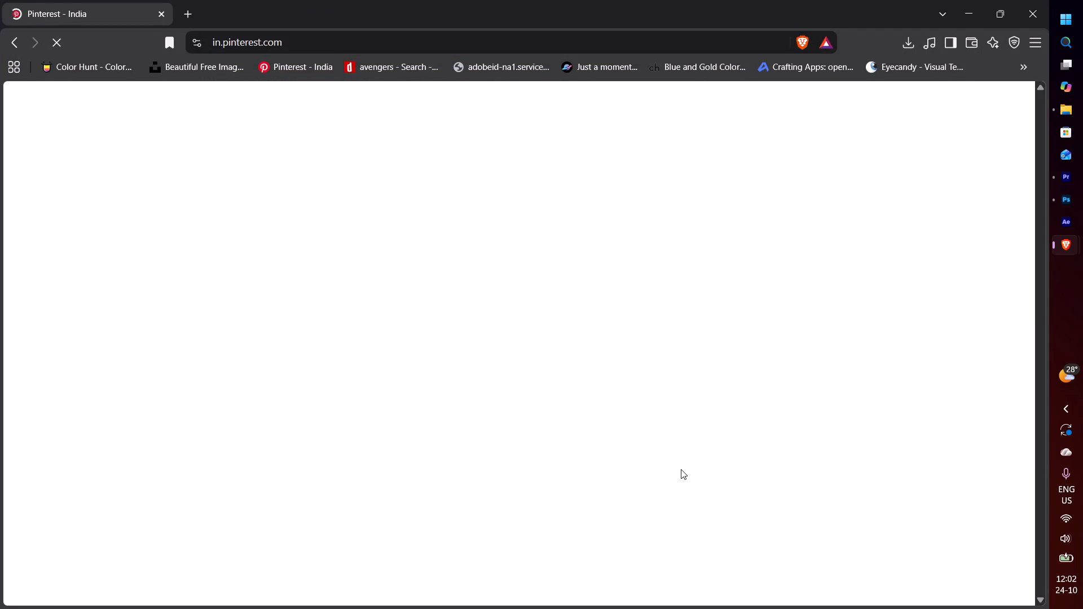
{"action": "left_click", "coordinate": [636, 112]}
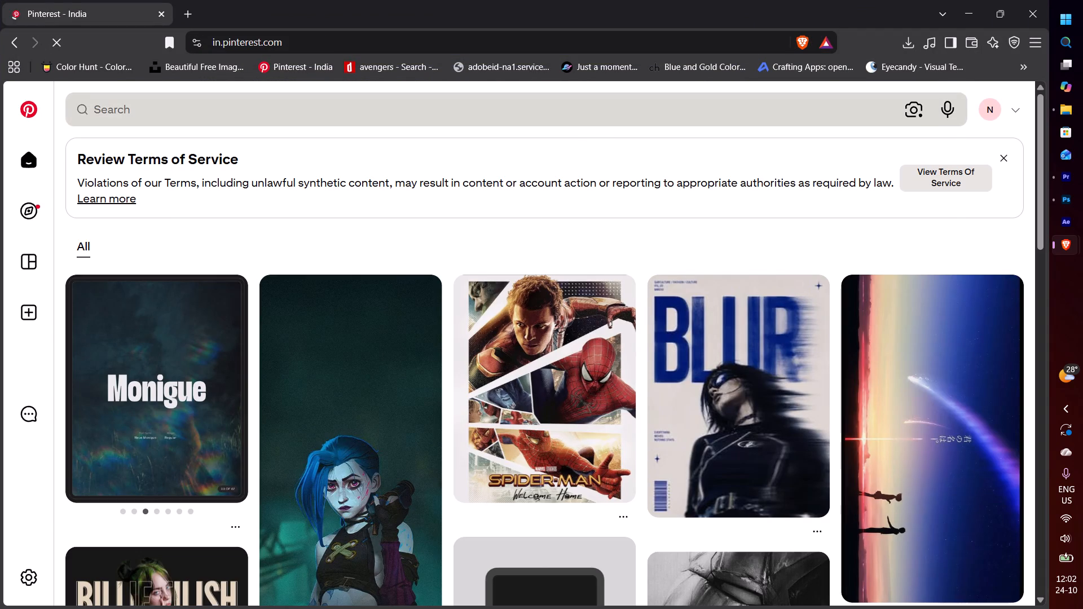
{"action": "type", "text": "polygon art"}
{"action": "key", "text": "Return"}
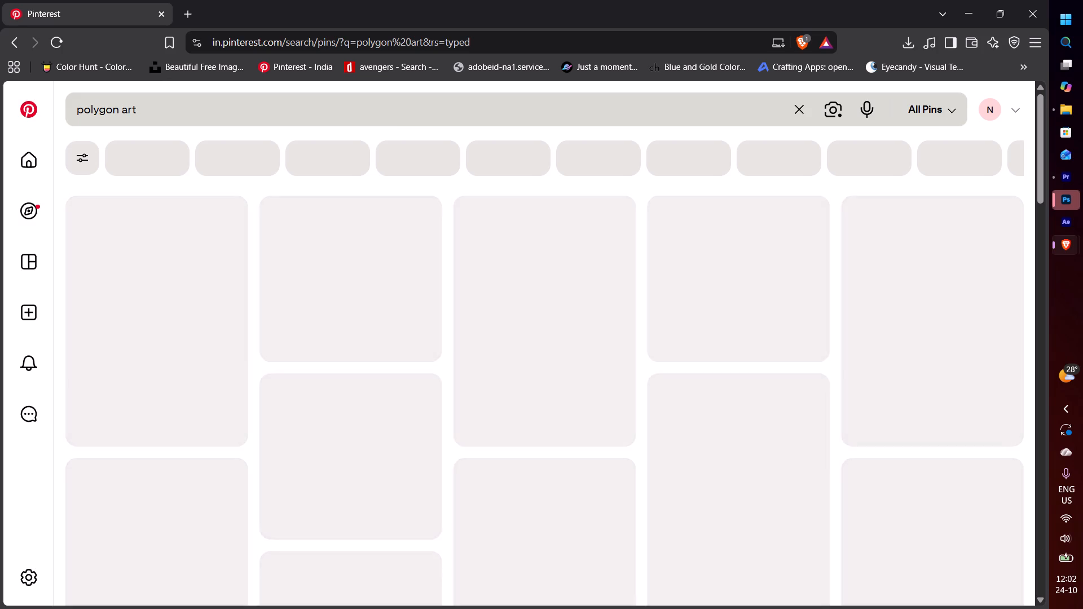
Browse the polygon art results, examining low-poly portraits, characters and animals for a reference style and subject.
{"action": "scroll", "coordinate": [630, 453], "scroll_direction": "down", "scroll_amount": 2}
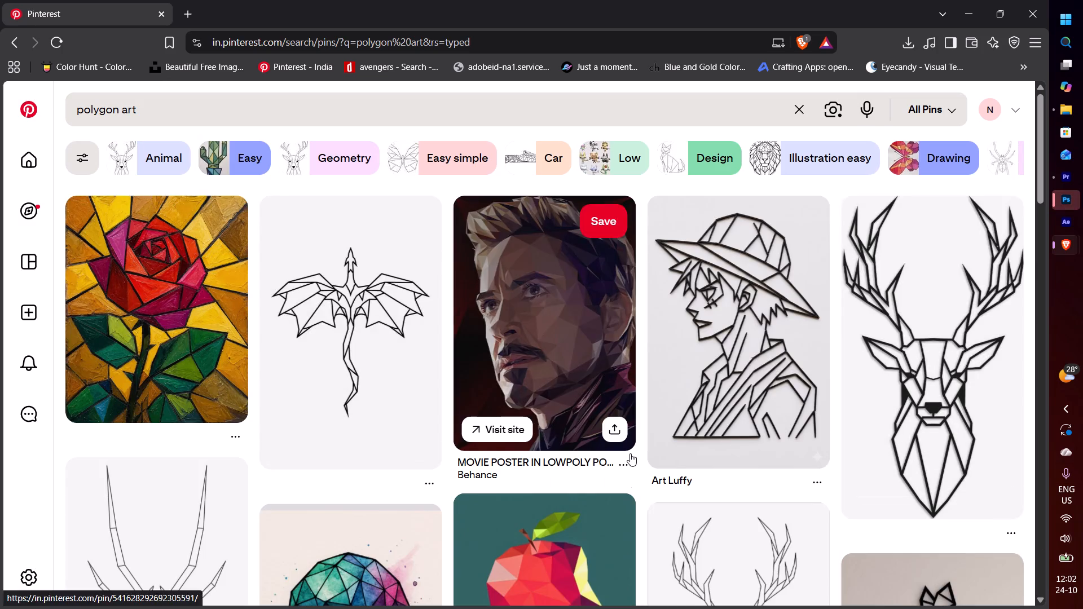
{"action": "scroll", "coordinate": [630, 453], "scroll_direction": "down", "scroll_amount": 8}
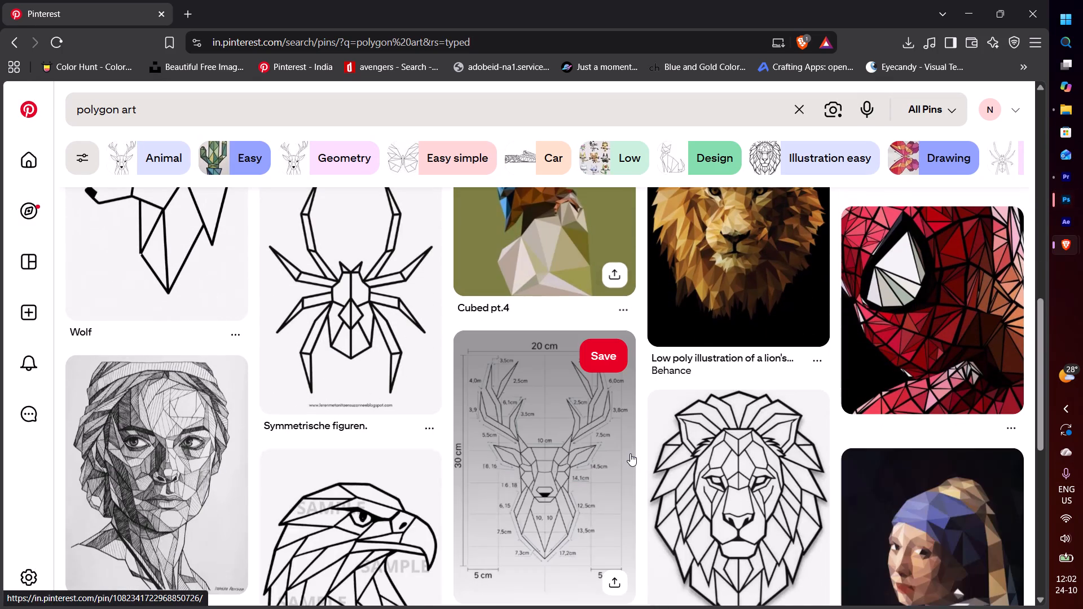
{"action": "scroll", "coordinate": [630, 453], "scroll_direction": "up", "scroll_amount": 1}
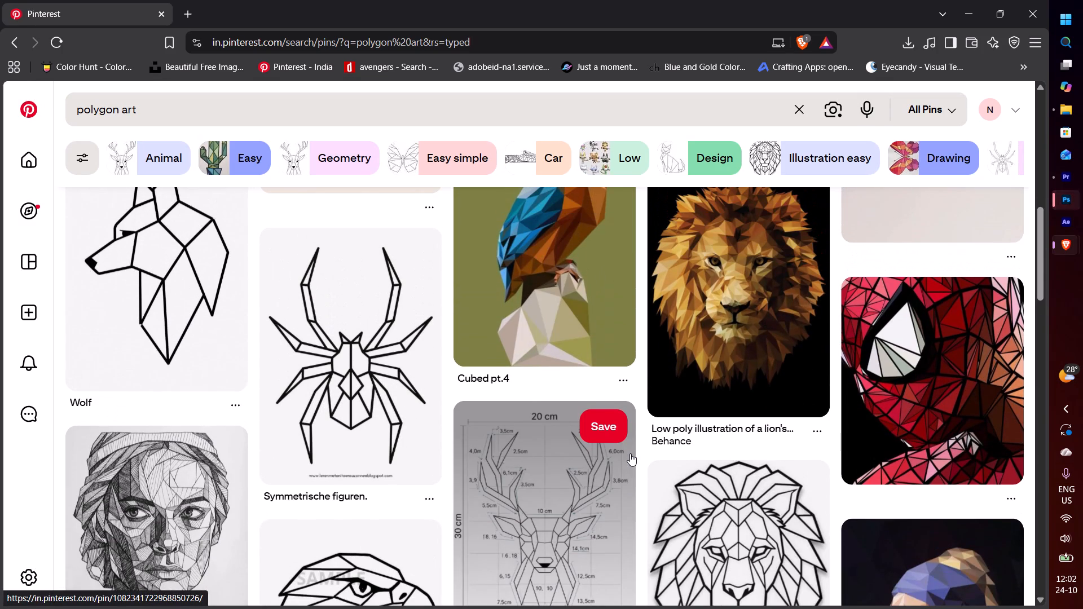
{"action": "scroll", "coordinate": [630, 453], "scroll_direction": "down", "scroll_amount": 8}
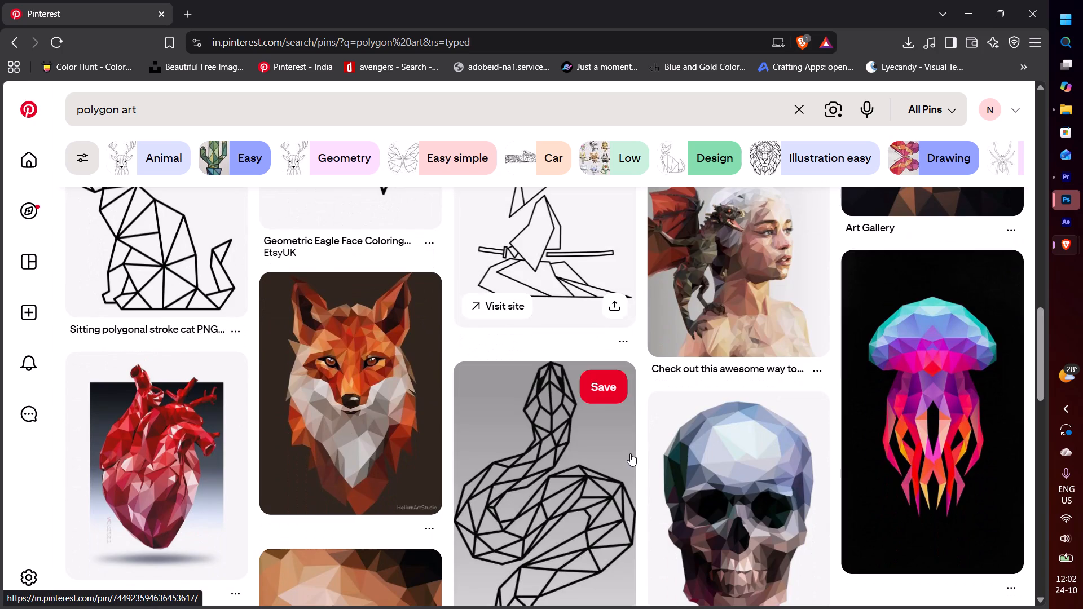
{"action": "scroll", "coordinate": [630, 453], "scroll_direction": "down", "scroll_amount": 11}
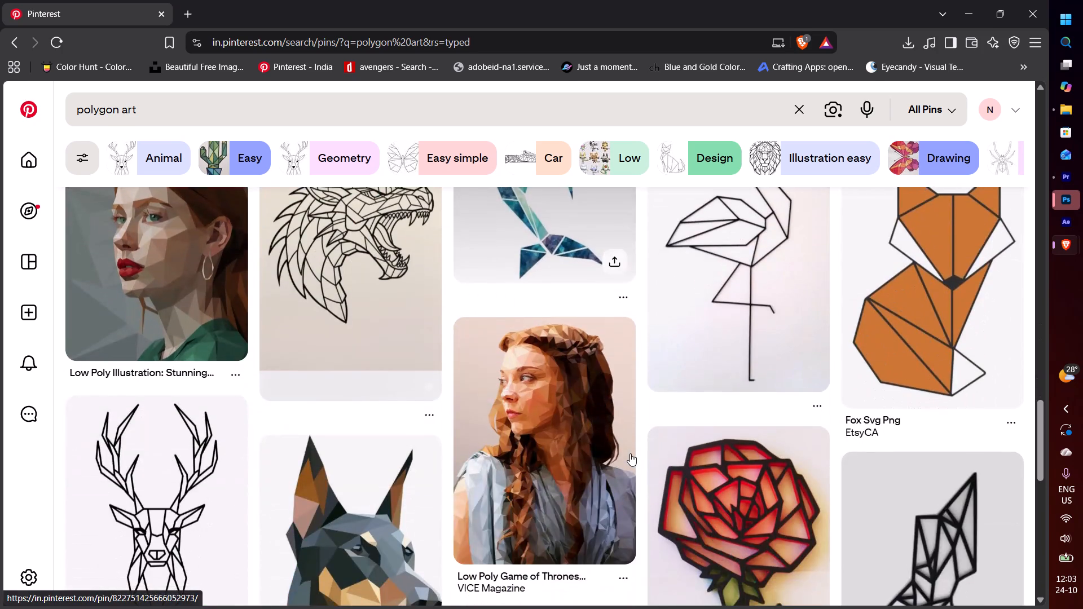
{"action": "scroll", "coordinate": [630, 453], "scroll_direction": "down", "scroll_amount": 3}
{"action": "scroll", "coordinate": [630, 453], "scroll_direction": "up", "scroll_amount": 2}
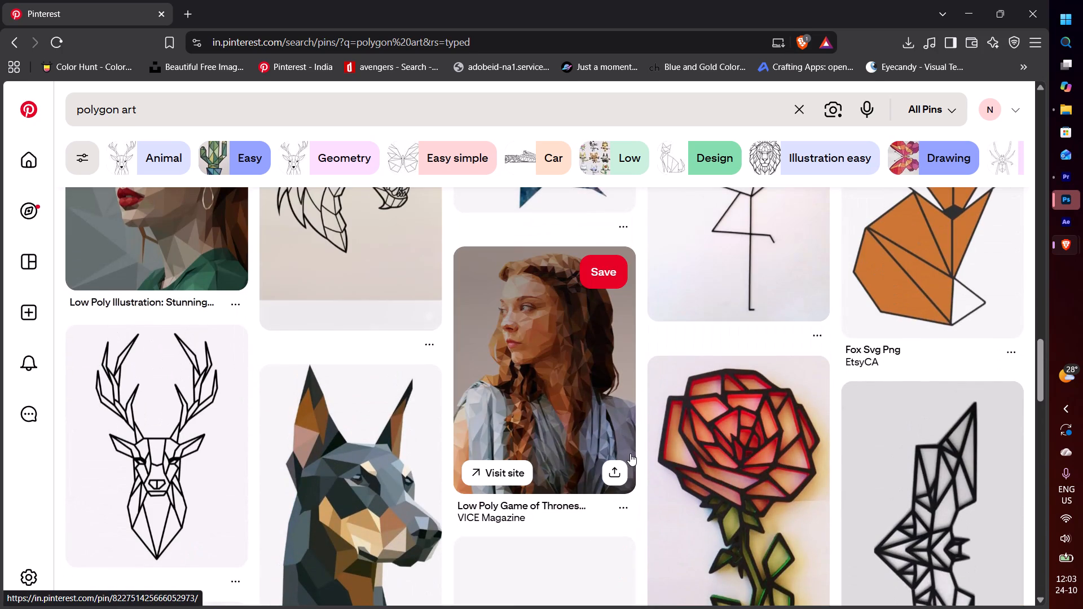
{"action": "scroll", "coordinate": [630, 453], "scroll_direction": "down", "scroll_amount": 12}
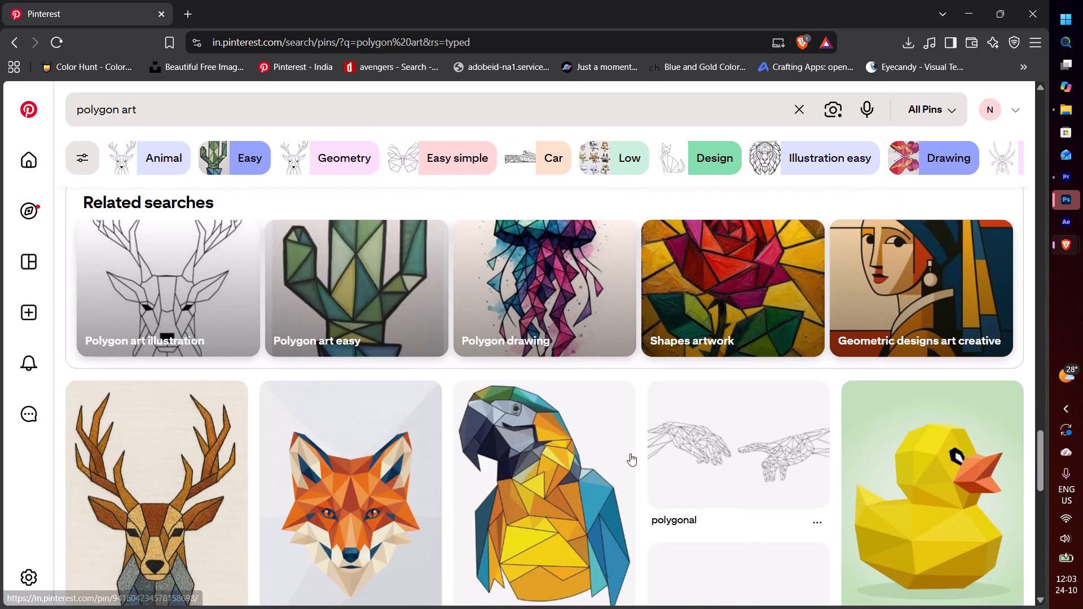
{"action": "scroll", "coordinate": [630, 453], "scroll_direction": "down", "scroll_amount": 3}
{"action": "scroll", "coordinate": [630, 453], "scroll_direction": "up", "scroll_amount": 5}
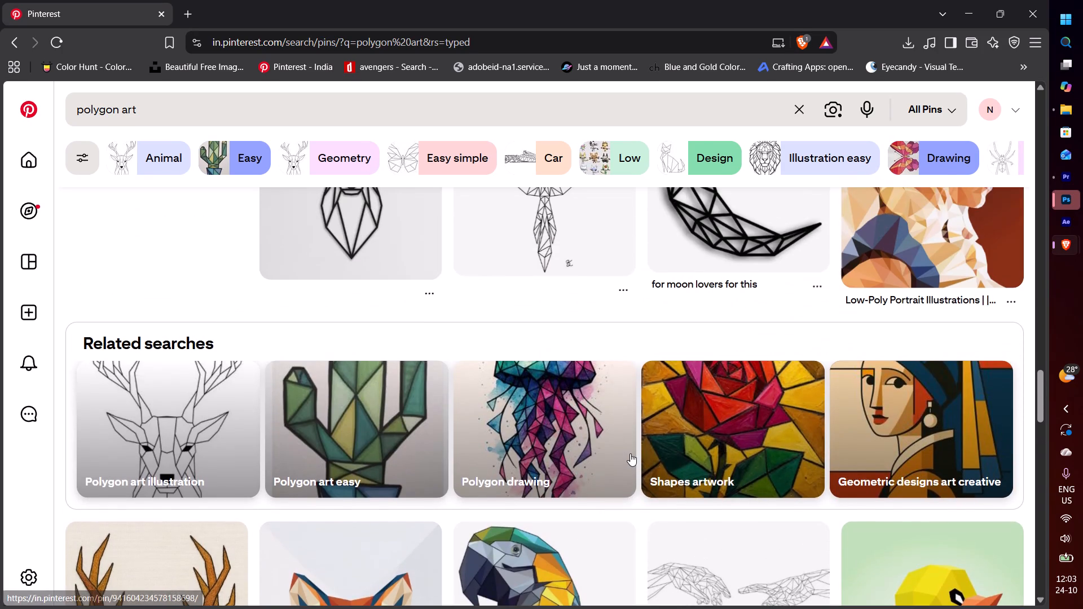
{"action": "scroll", "coordinate": [630, 453], "scroll_direction": "down", "scroll_amount": 10}
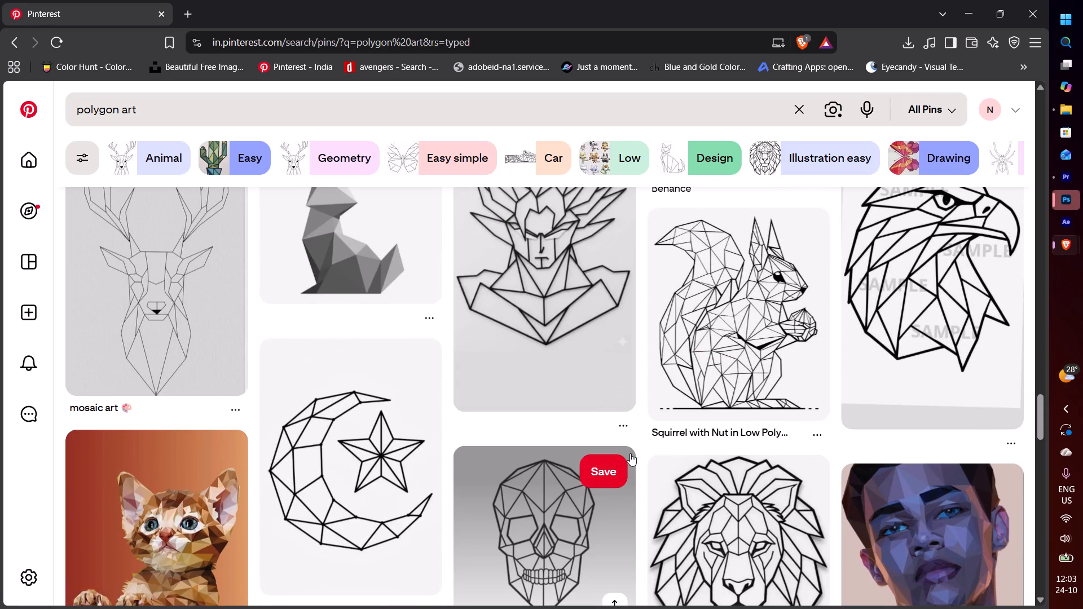
{"action": "scroll", "coordinate": [630, 453], "scroll_direction": "down", "scroll_amount": 8}
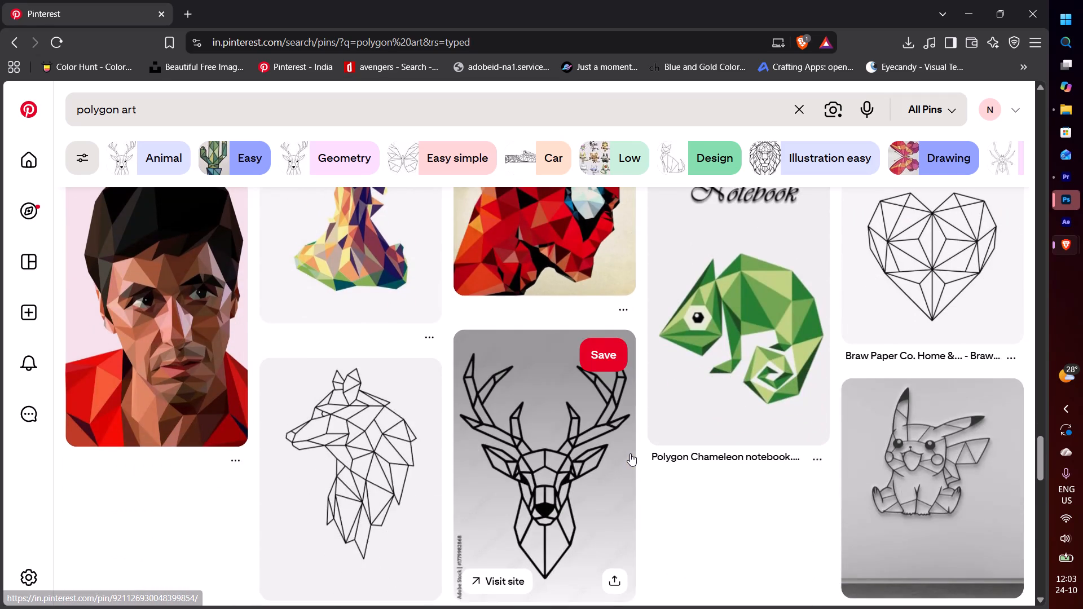
{"action": "scroll", "coordinate": [630, 453], "scroll_direction": "down", "scroll_amount": 11}
{"action": "scroll", "coordinate": [630, 453], "scroll_direction": "up", "scroll_amount": 2}
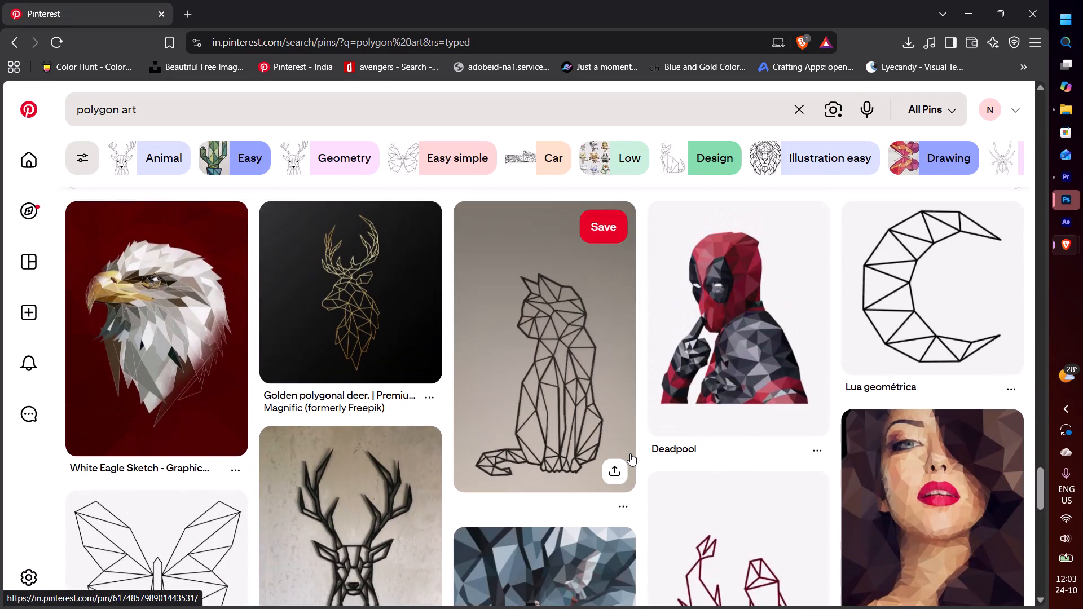
{"action": "scroll", "coordinate": [630, 453], "scroll_direction": "down", "scroll_amount": 8}
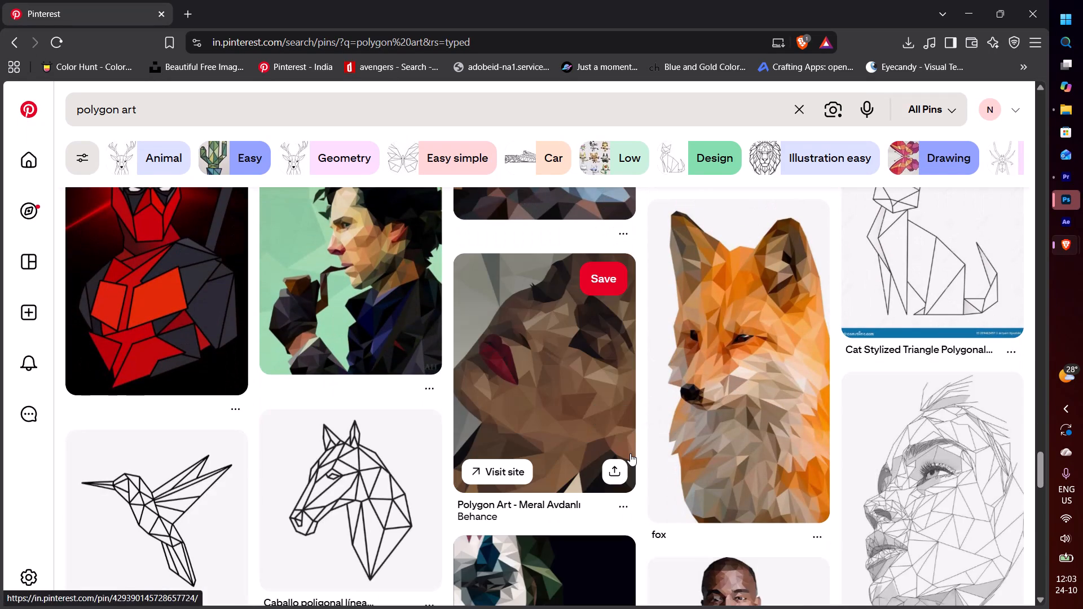
{"action": "scroll", "coordinate": [630, 453], "scroll_direction": "down", "scroll_amount": 9}
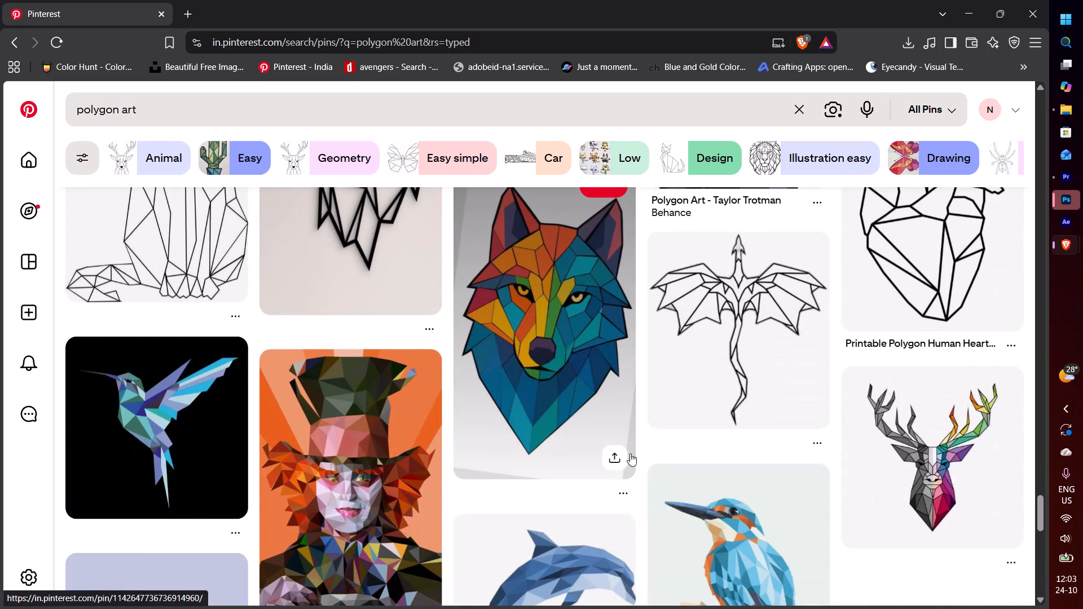
{"action": "scroll", "coordinate": [630, 453], "scroll_direction": "down", "scroll_amount": 8}
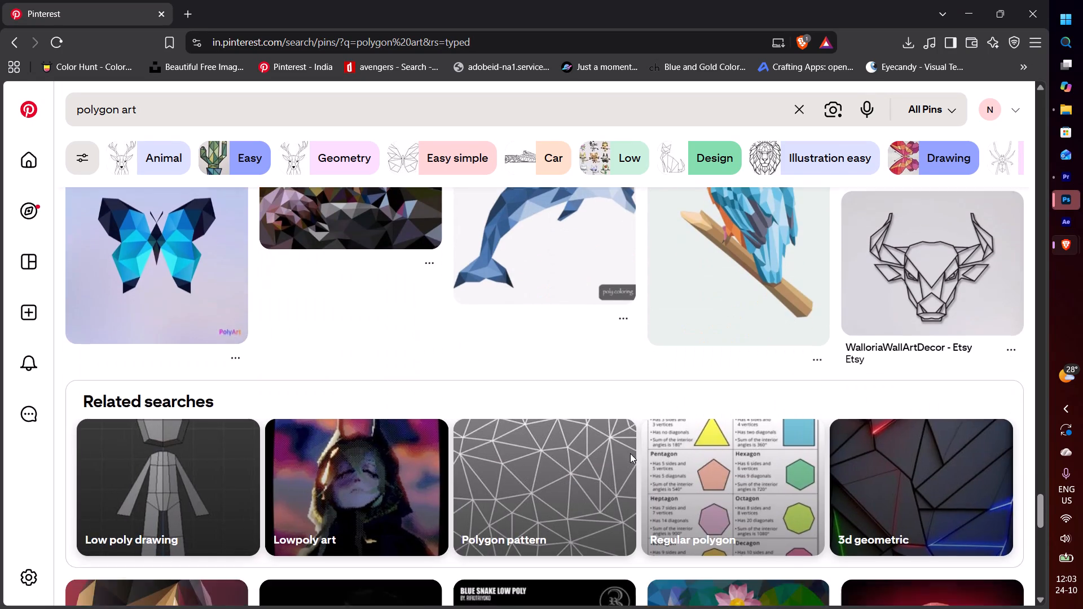
{"action": "scroll", "coordinate": [630, 453], "scroll_direction": "down", "scroll_amount": 3}
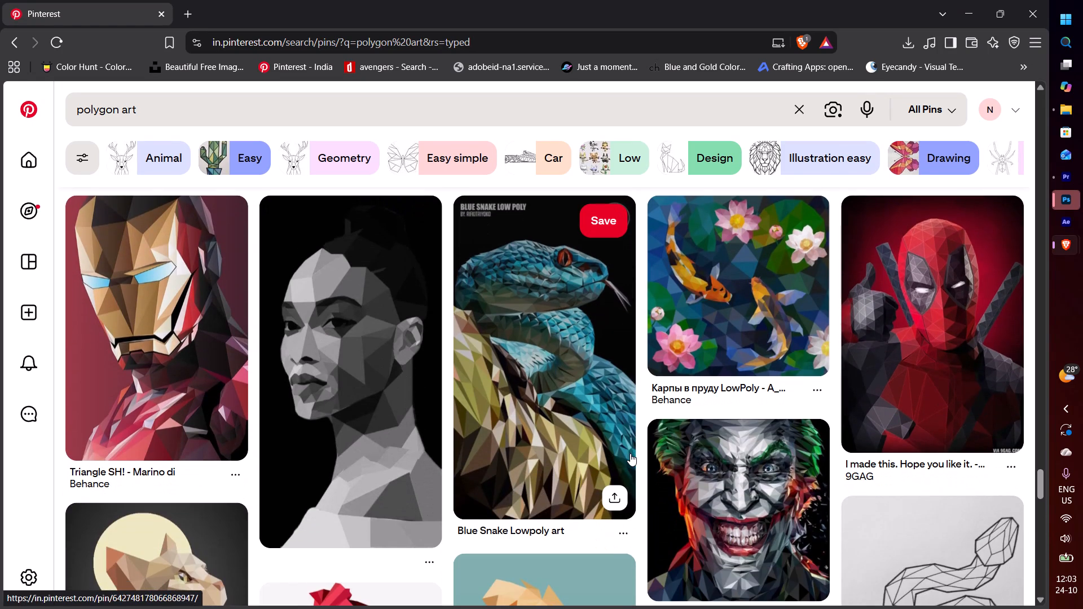
Replace the Pinterest search term with "deadpool" and run the search.
{"action": "left_click", "coordinate": [383, 109]}
{"action": "key", "text": "BackSpace"}
{"action": "key", "text": "BackSpace"}
{"action": "key", "text": "BackSpace"}
{"action": "key", "text": "BackSpace"}
{"action": "key", "text": "BackSpace"}
{"action": "key", "text": "BackSpace"}
{"action": "key", "text": "BackSpace"}
{"action": "key", "text": "BackSpace"}
{"action": "key", "text": "BackSpace"}
{"action": "key", "text": "BackSpace"}
{"action": "key", "text": "BackSpace"}
{"action": "key", "text": "BackSpace"}
{"action": "key", "text": "BackSpace"}
{"action": "key", "text": "BackSpace"}
{"action": "key", "text": "BackSpace"}
{"action": "key", "text": "BackSpace"}
{"action": "key", "text": "BackSpace"}
{"action": "key", "text": "BackSpace"}
{"action": "key", "text": "BackSpace"}
{"action": "key", "text": "BackSpace"}
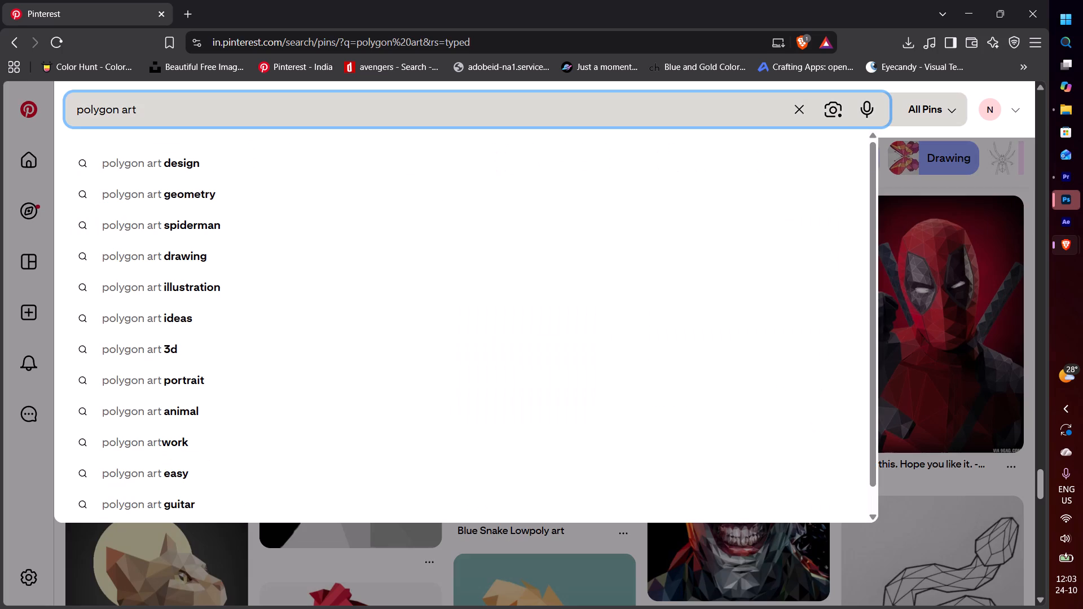
{"action": "type", "text": "deadpool"}
{"action": "key", "text": "Return"}
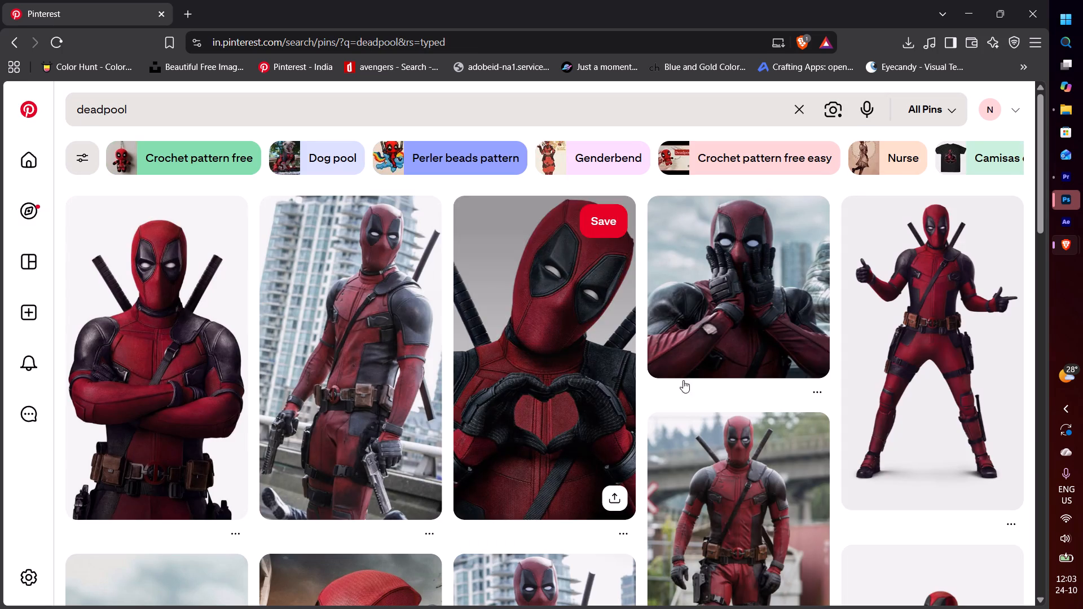
Open the pin of Deadpool standing with crossed arms from the search results.
{"action": "left_click", "coordinate": [200, 447]}
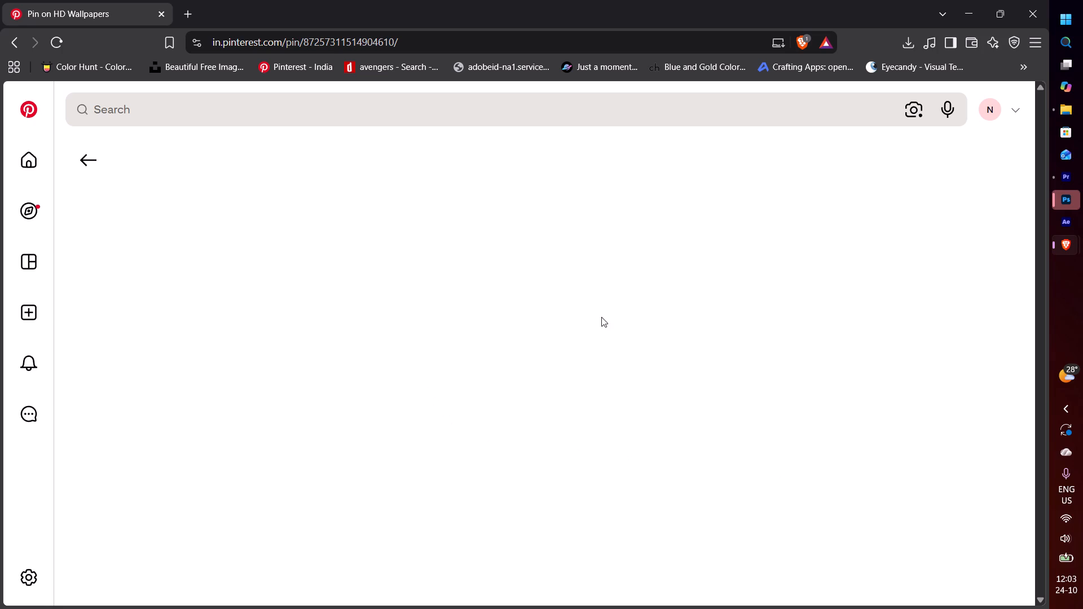
Switch to Photoshop and create a new A4 portrait document, 210 x 297 mm at 300 ppi, with a white background.
{"action": "left_click", "coordinate": [1062, 191]}
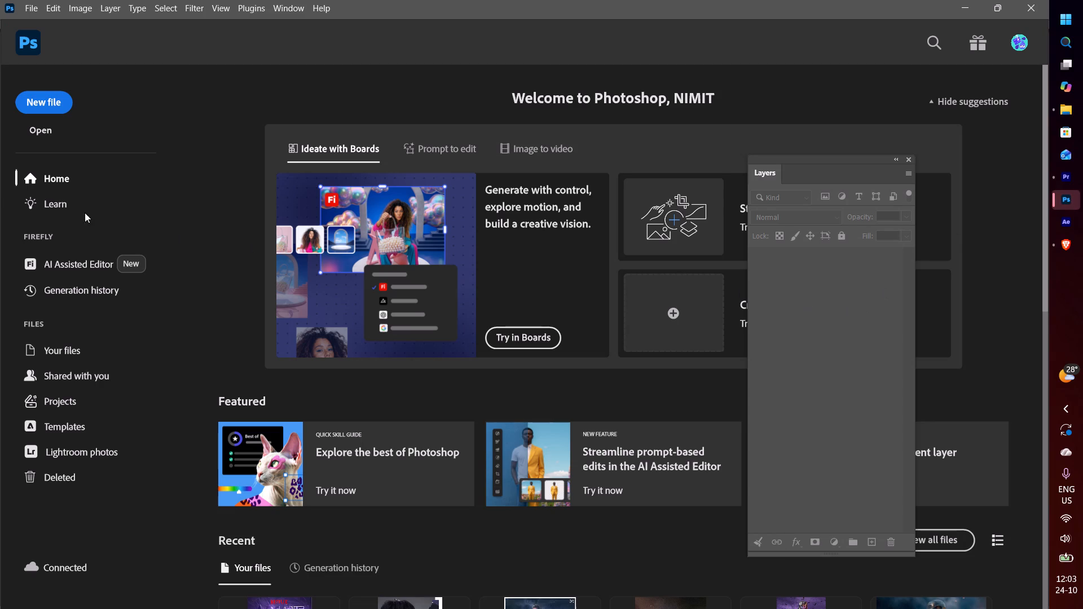
{"action": "left_click", "coordinate": [37, 98]}
{"action": "left_click", "coordinate": [37, 98]}
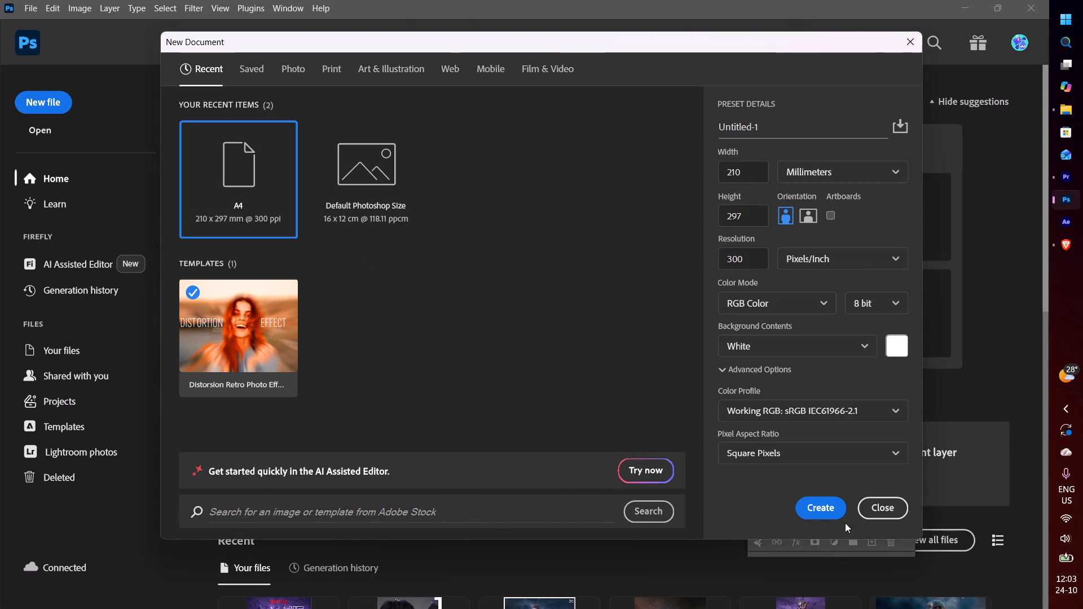
{"action": "left_click", "coordinate": [836, 508]}
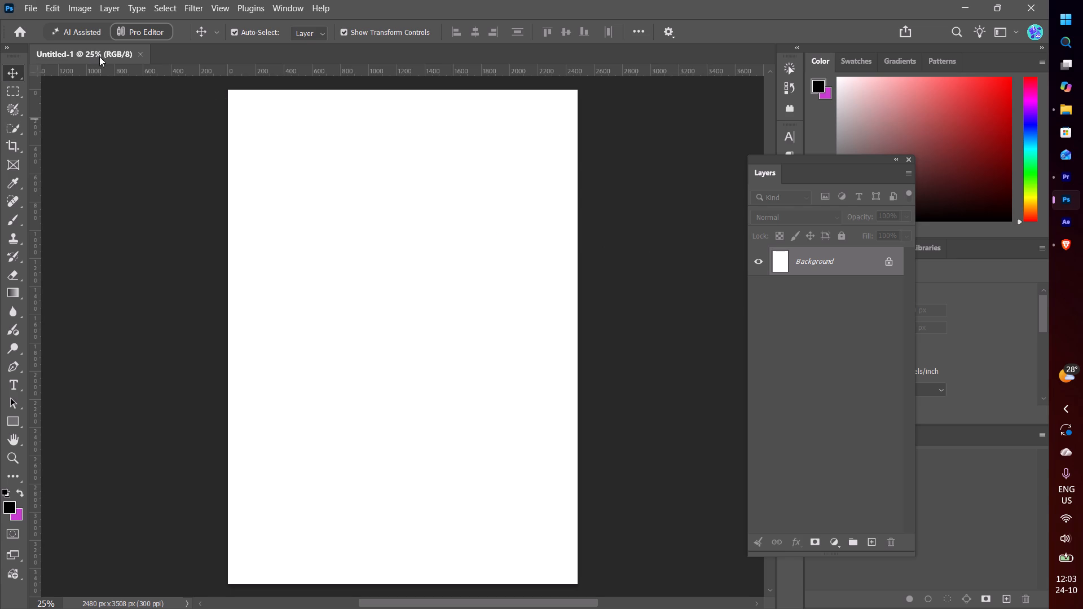
Return to Brave and download the crossed-arms Deadpool image to Downloads as "Deadpool 2 #Wallpaper".
{"action": "left_click", "coordinate": [953, 11]}
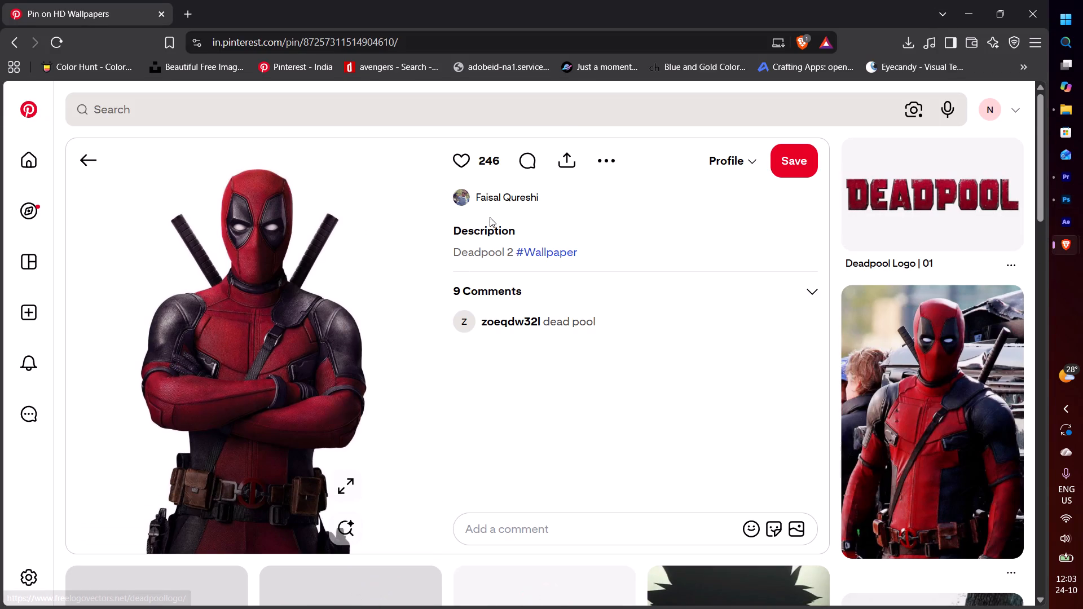
{"action": "left_click", "coordinate": [599, 158]}
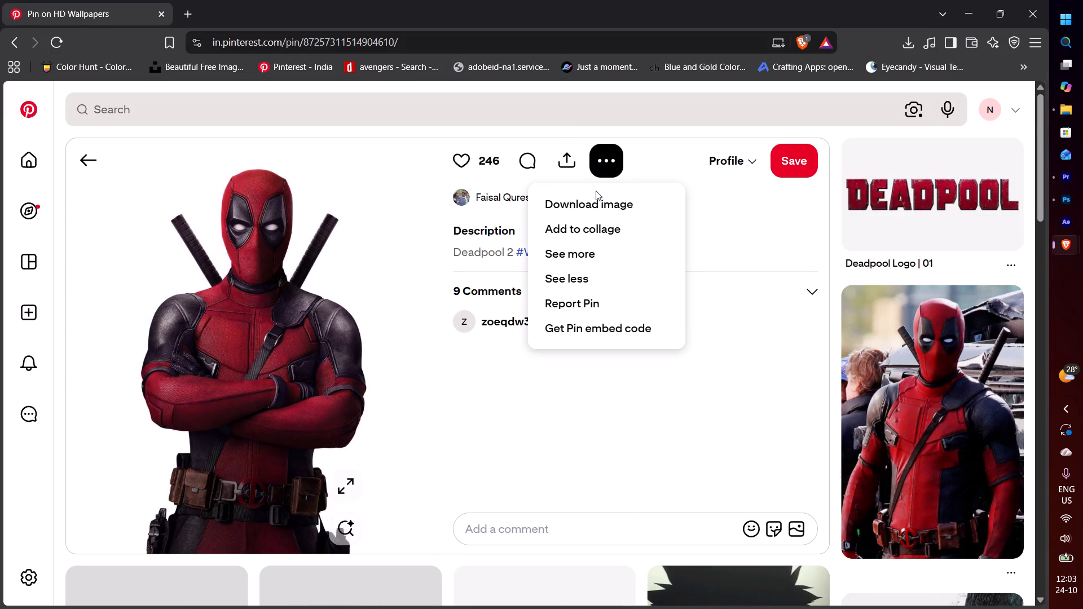
{"action": "left_click", "coordinate": [597, 200]}
{"action": "left_click", "coordinate": [430, 310]}
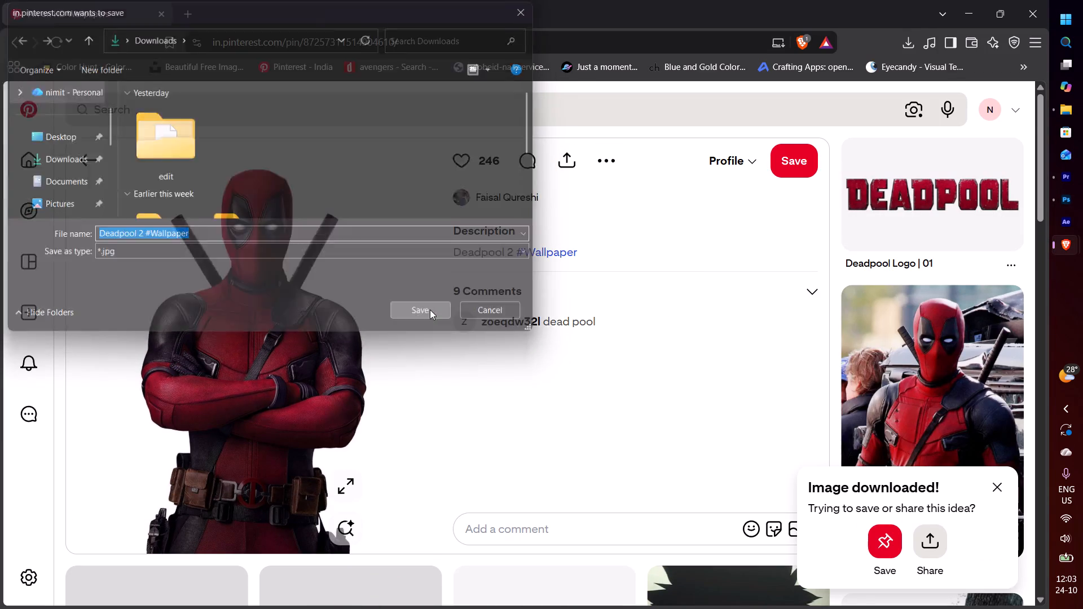
Open the related red Deadpool logo pin and download its image to Downloads as "Deadpool Logo _ 01".
{"action": "left_click", "coordinate": [998, 189]}
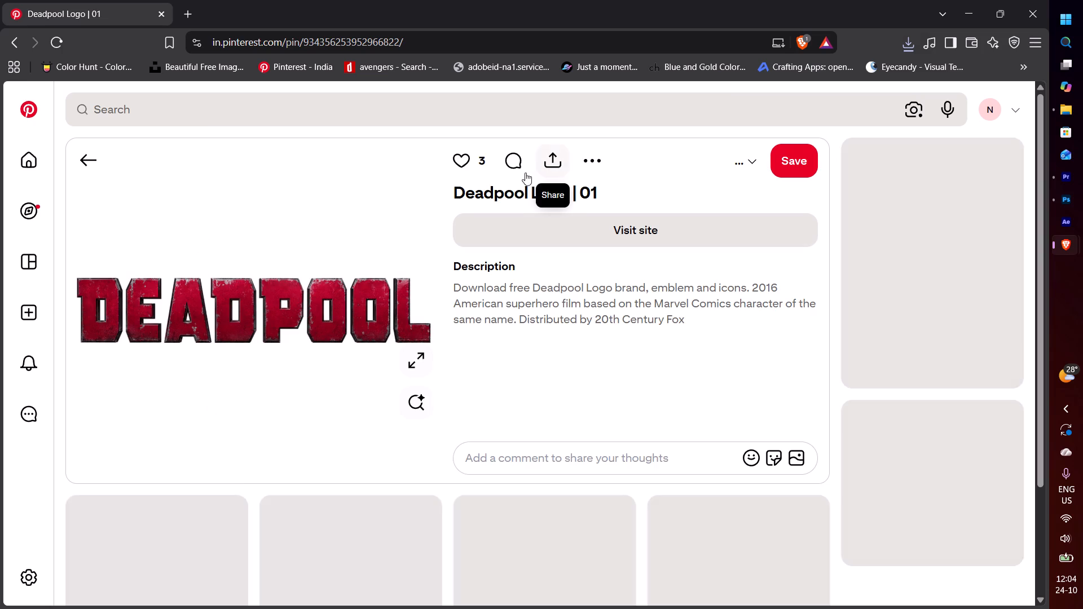
{"action": "left_click", "coordinate": [580, 162]}
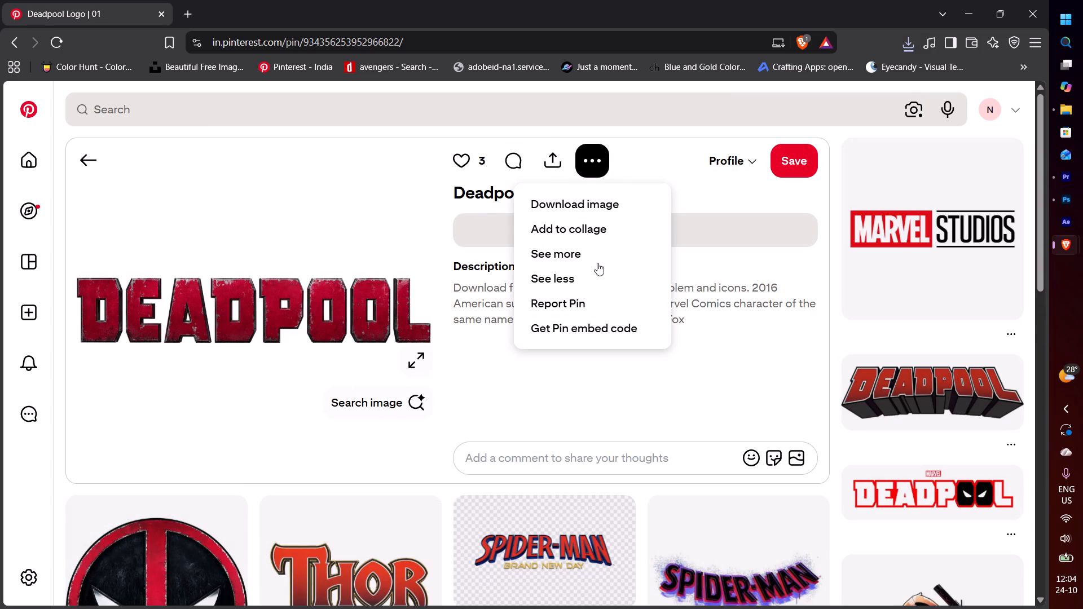
{"action": "left_click", "coordinate": [608, 208]}
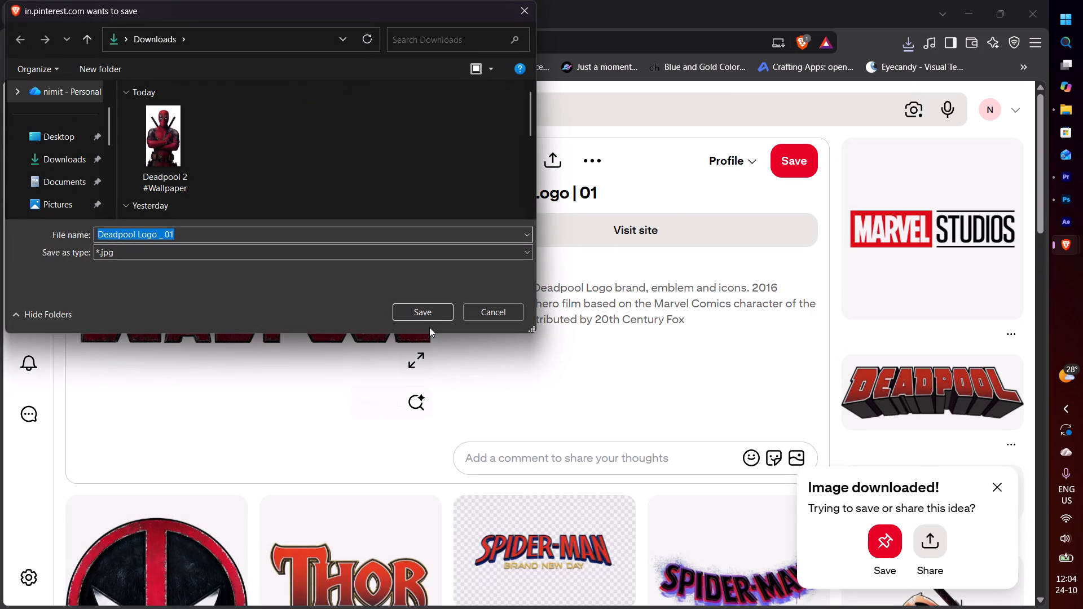
{"action": "left_click", "coordinate": [429, 316]}
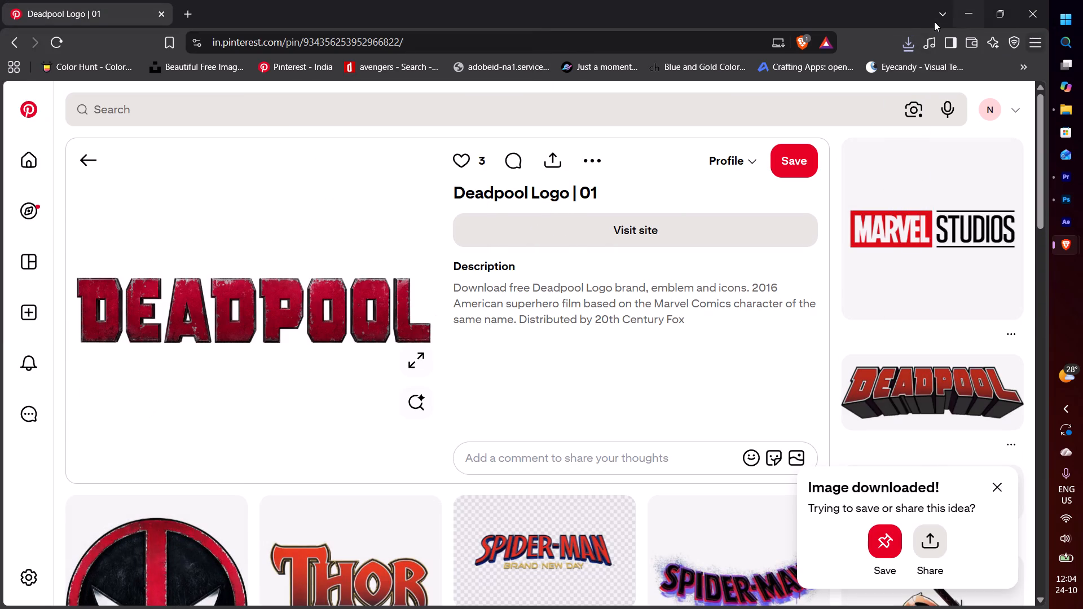
Switch to Photoshop and place the "Deadpool 2 #Wallpaper" image as an embedded layer, keeping its default size and centred position.
{"action": "left_click", "coordinate": [1059, 190]}
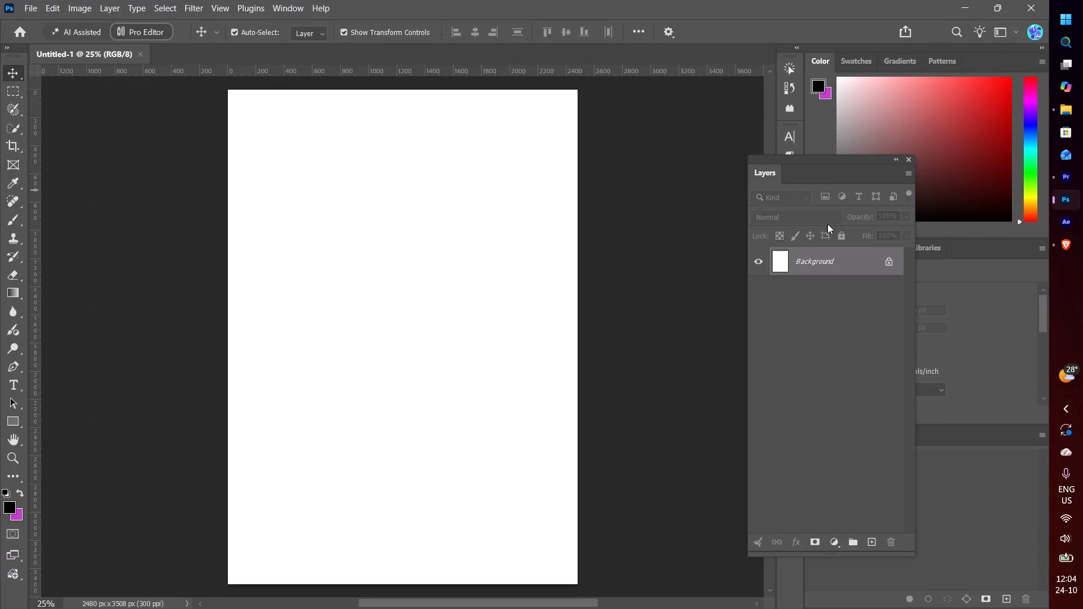
{"action": "left_click", "coordinate": [29, 6]}
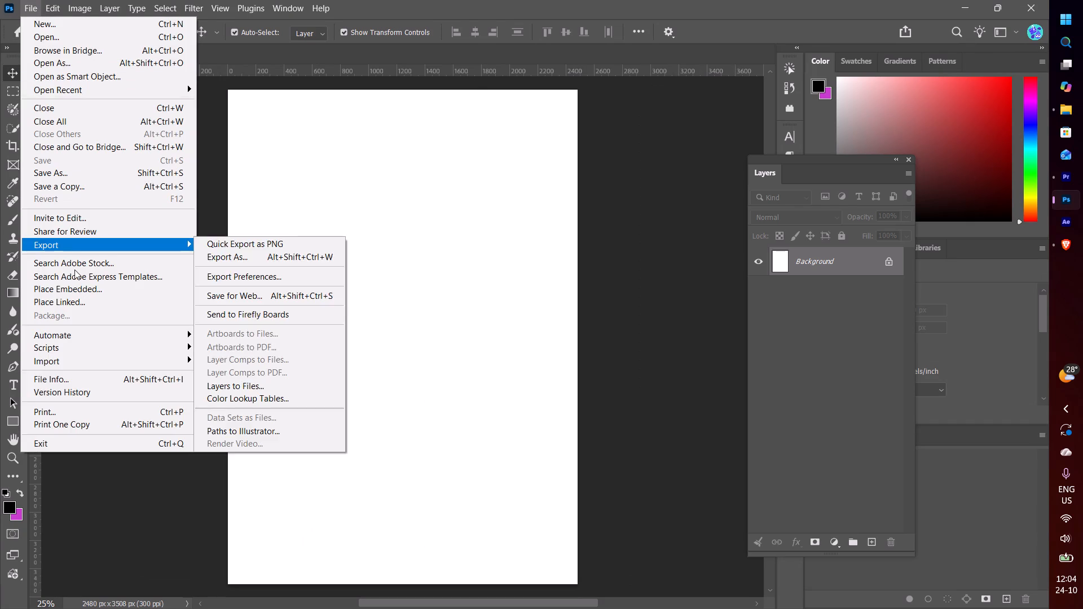
{"action": "left_click", "coordinate": [84, 288]}
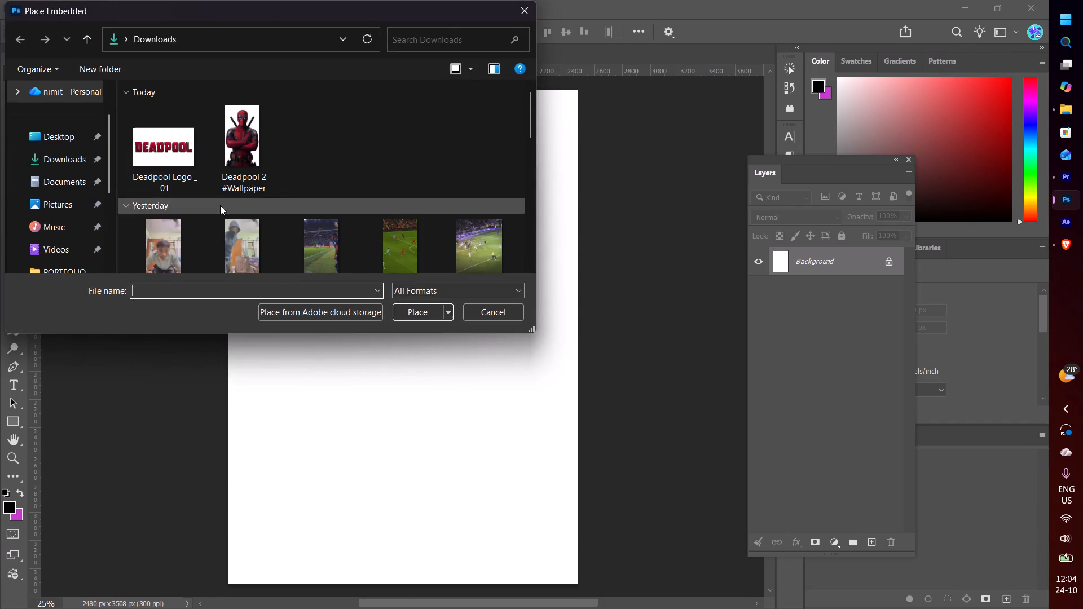
{"action": "left_click", "coordinate": [222, 158]}
{"action": "left_click", "coordinate": [429, 317]}
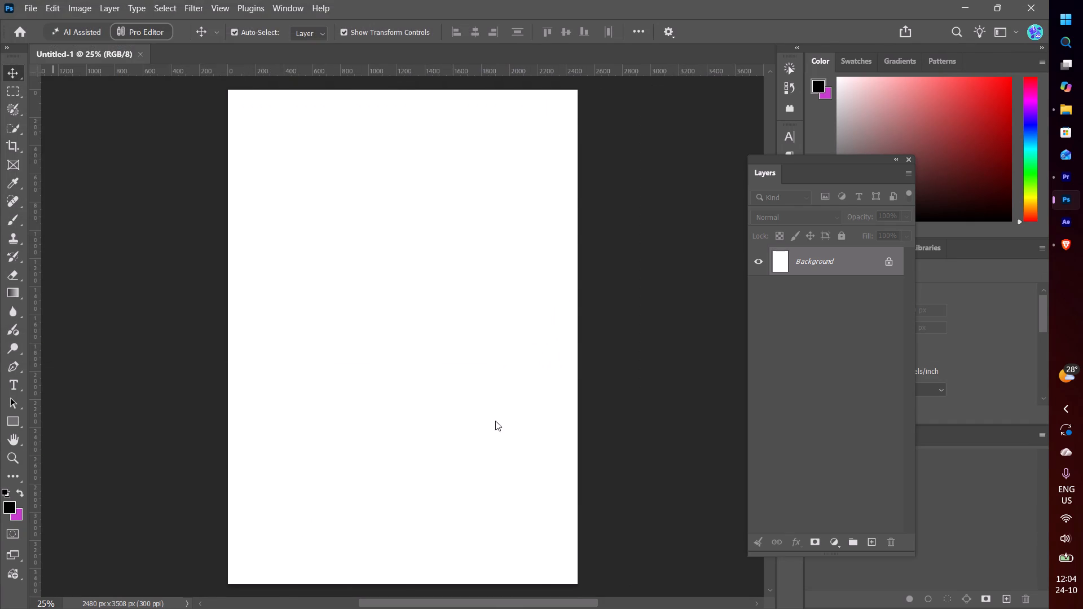
{"action": "key", "text": "ctrl+j"}
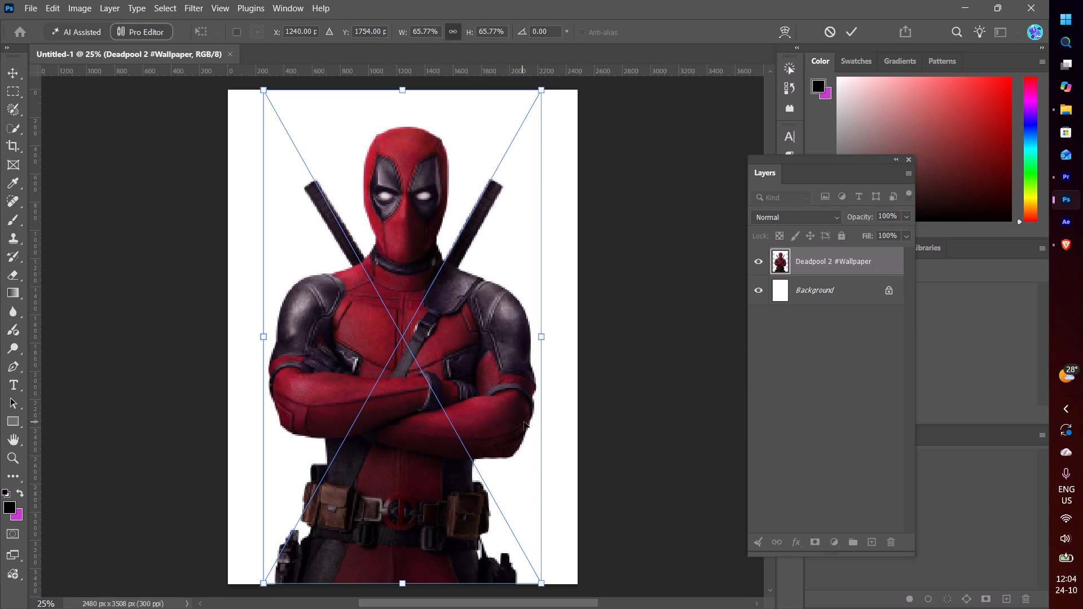
{"action": "left_click", "coordinate": [853, 24]}
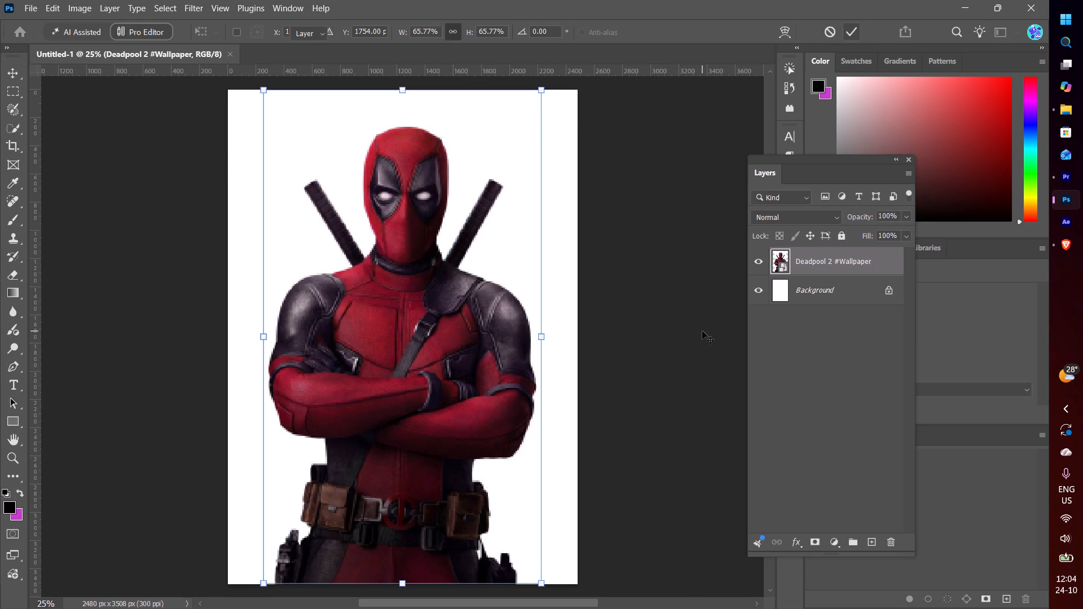
Duplicate the placed Deadpool layer.
{"action": "key", "text": "ctrl+j"}
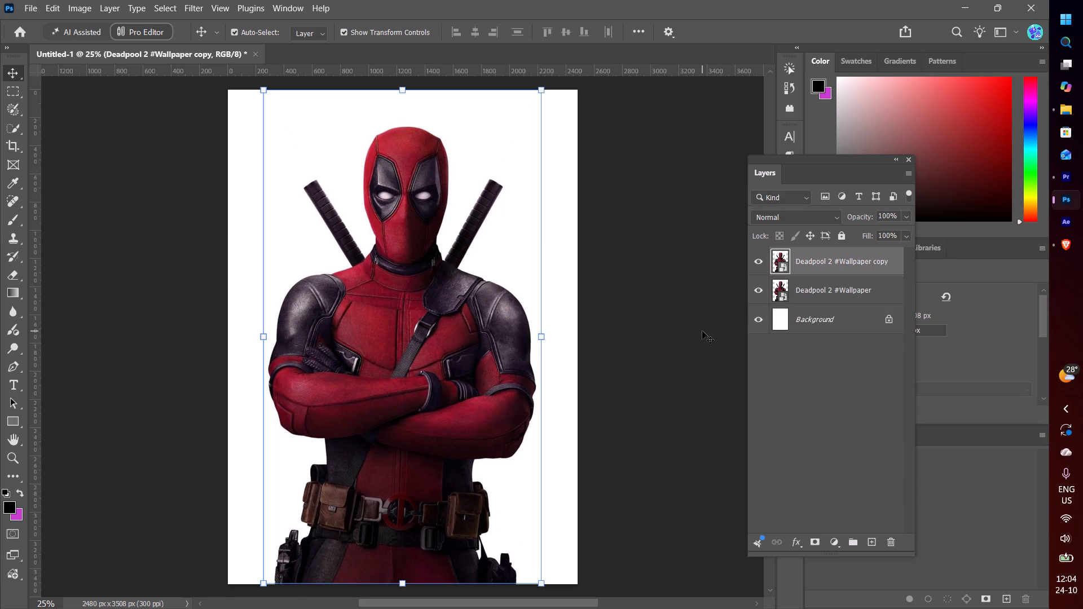
Marquee-select the half of the canvas left of the figure's centre line, over its full height, and copy it to a new layer.
{"action": "left_click", "coordinate": [9, 92]}
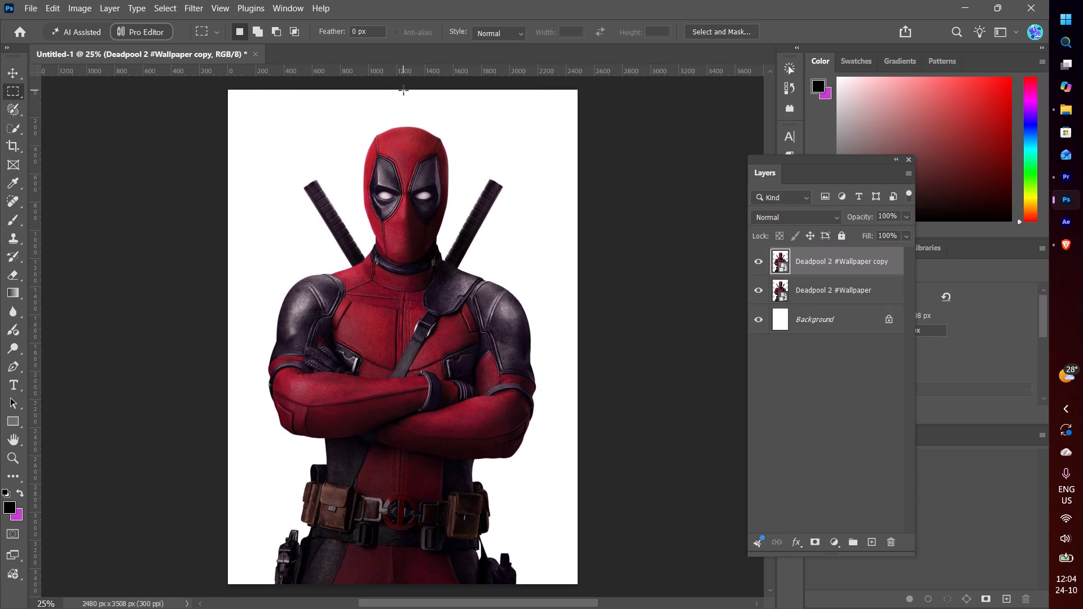
{"action": "left_click_drag", "start_coordinate": [404, 89], "coordinate": [405, 307]}
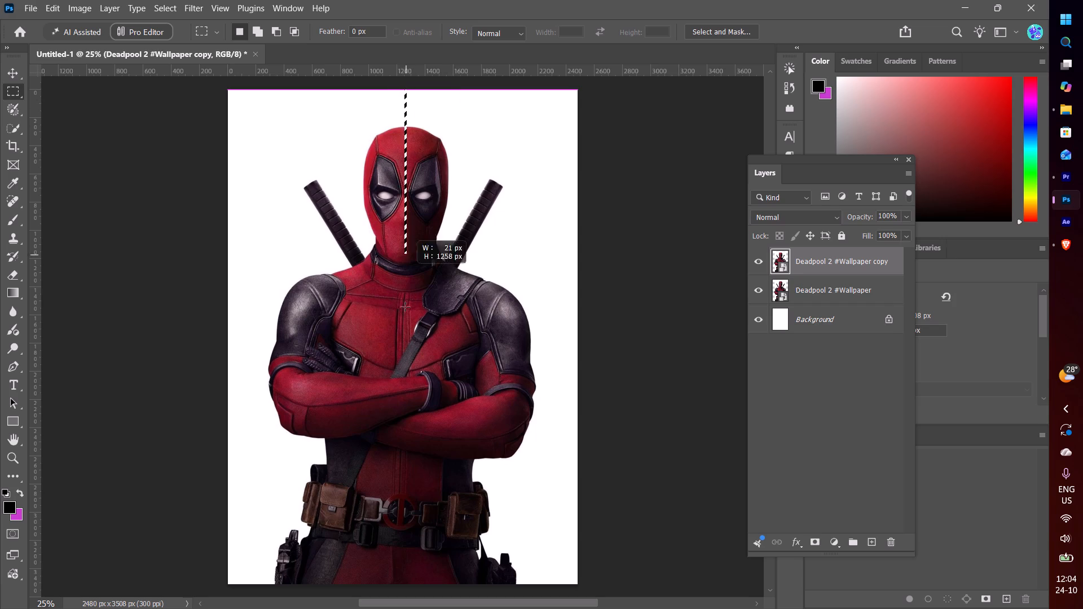
{"action": "left_click_drag", "start_coordinate": [405, 307], "coordinate": [139, 585]}
{"action": "scroll", "coordinate": [231, 551], "scroll_direction": "up", "scroll_amount": 1}
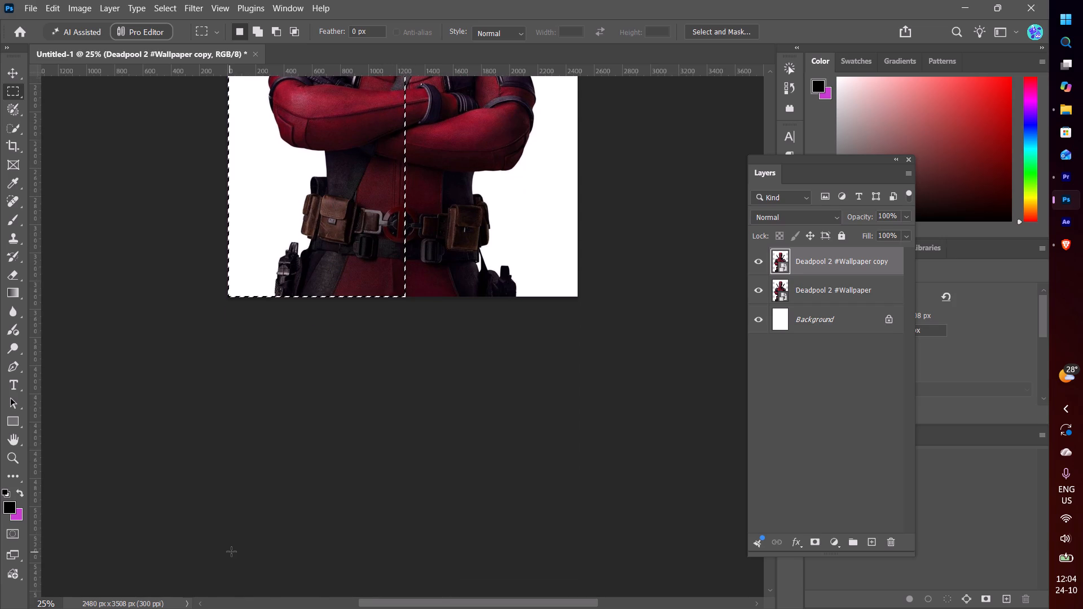
{"action": "scroll", "coordinate": [231, 551], "scroll_direction": "up", "scroll_amount": 20}
{"action": "scroll", "coordinate": [231, 551], "scroll_direction": "up", "scroll_amount": 5}
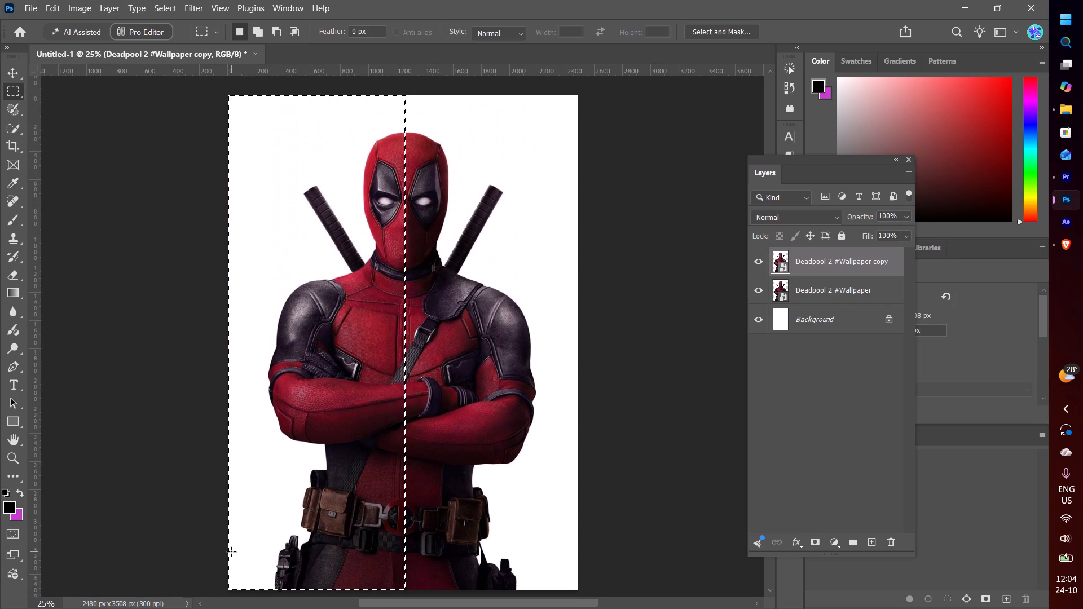
{"action": "key", "text": "ctrl+j"}
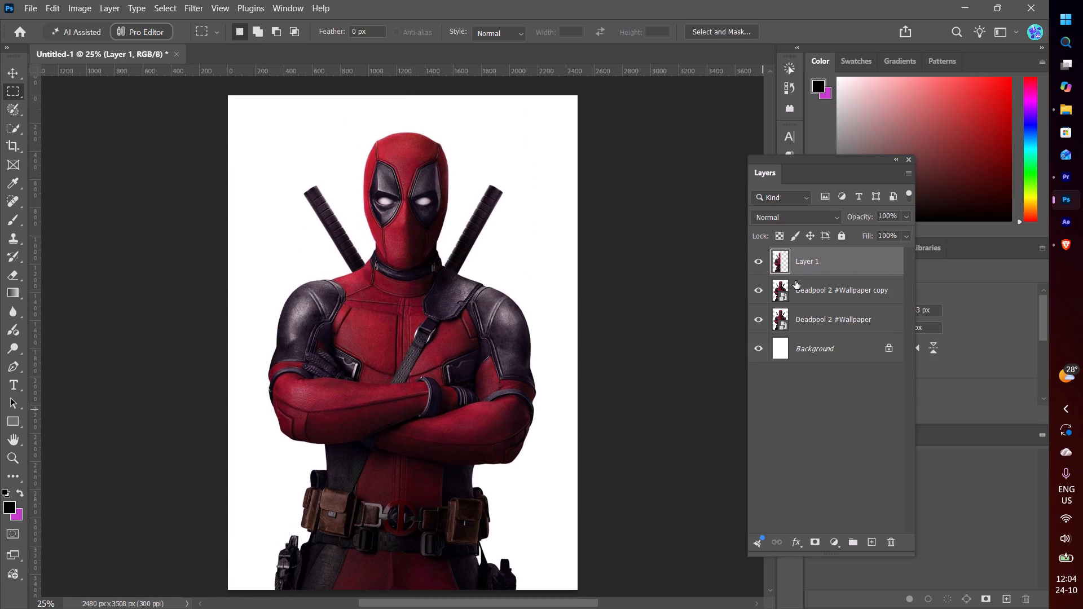
Hide both full-figure Deadpool layers, keeping the half-figure layer and the white background visible.
{"action": "left_click", "coordinate": [765, 290]}
{"action": "left_click", "coordinate": [756, 315]}
{"action": "left_click", "coordinate": [760, 346]}
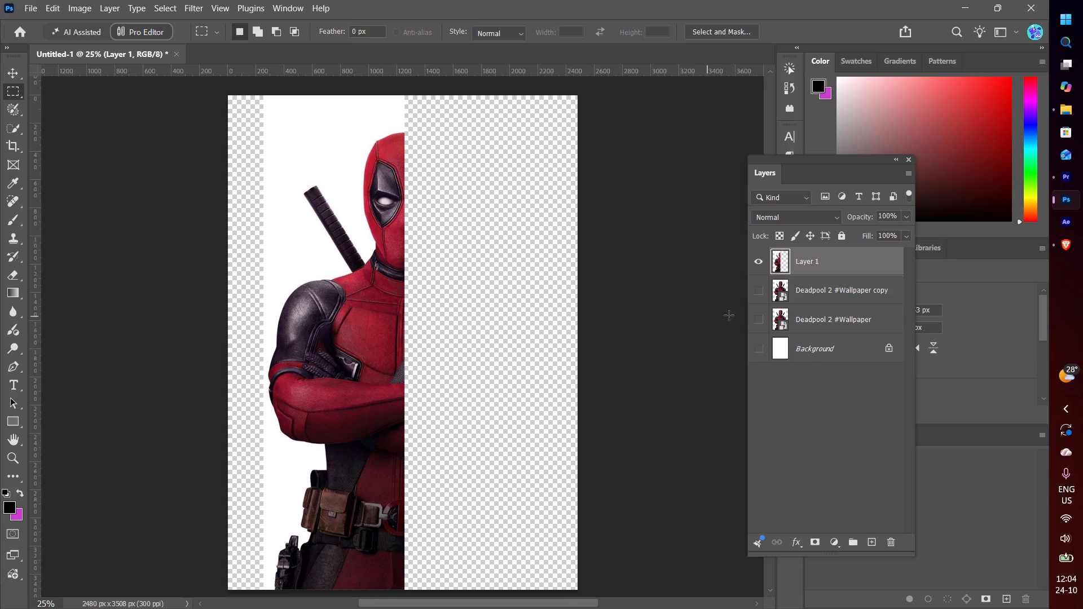
{"action": "left_click", "coordinate": [761, 343]}
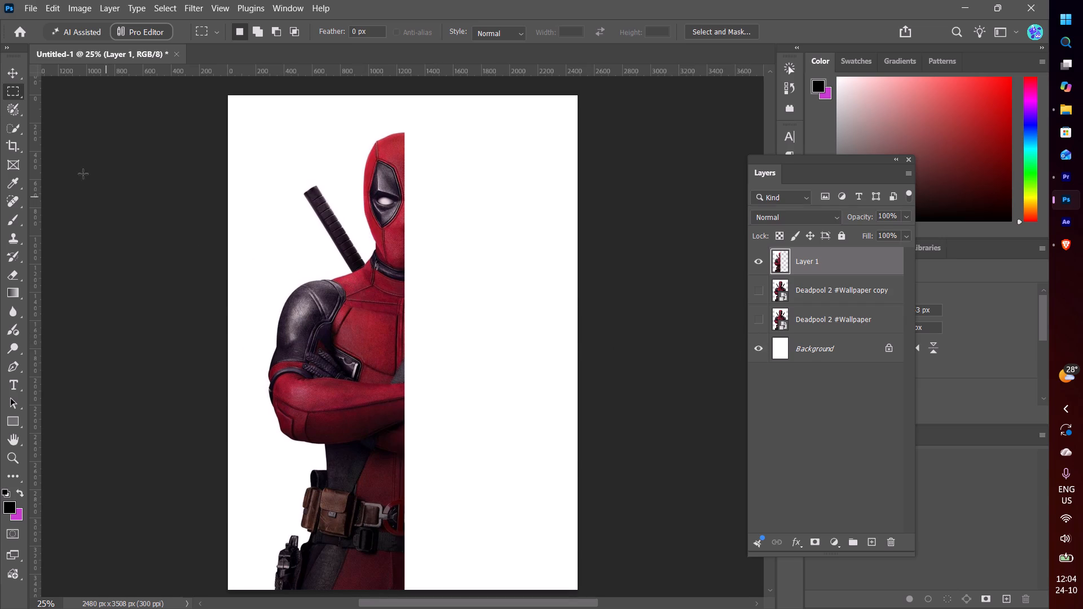
With the Polygonal Lasso, select a small triangle at the top of Deadpool's mask against the half figure's vertical cut edge.
{"action": "left_click", "coordinate": [20, 134]}
{"action": "right_click", "coordinate": [20, 134]}
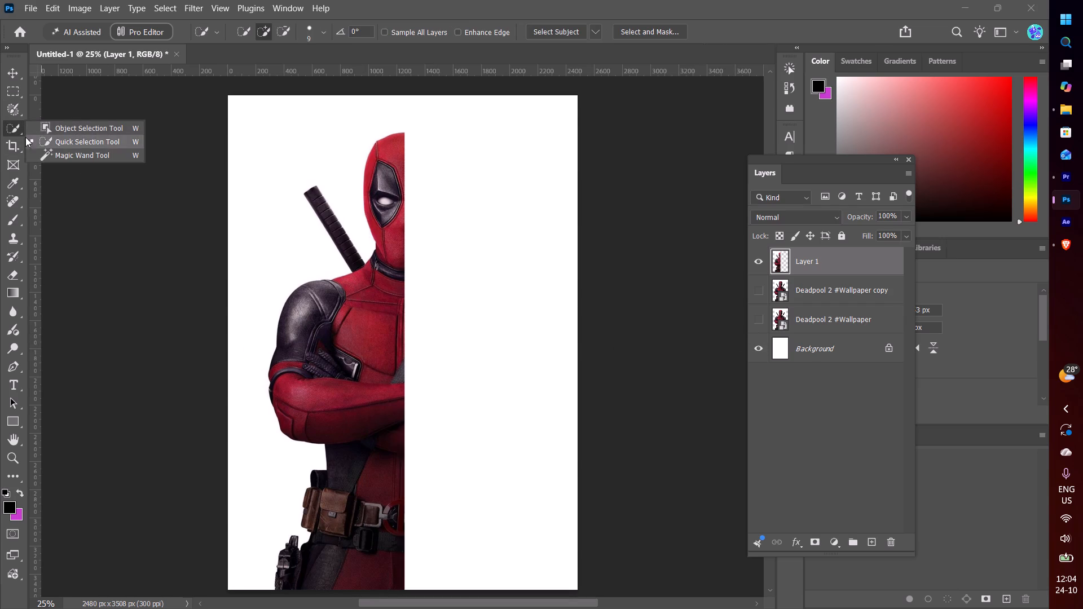
{"action": "right_click", "coordinate": [15, 109]}
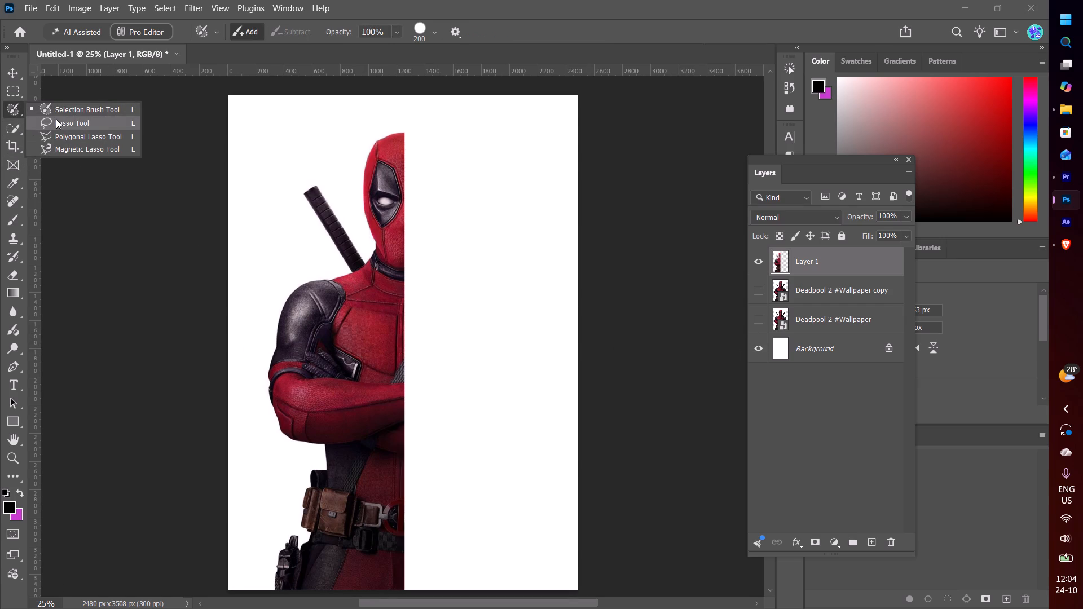
{"action": "left_click", "coordinate": [56, 119]}
{"action": "right_click", "coordinate": [6, 107]}
{"action": "left_click", "coordinate": [79, 136]}
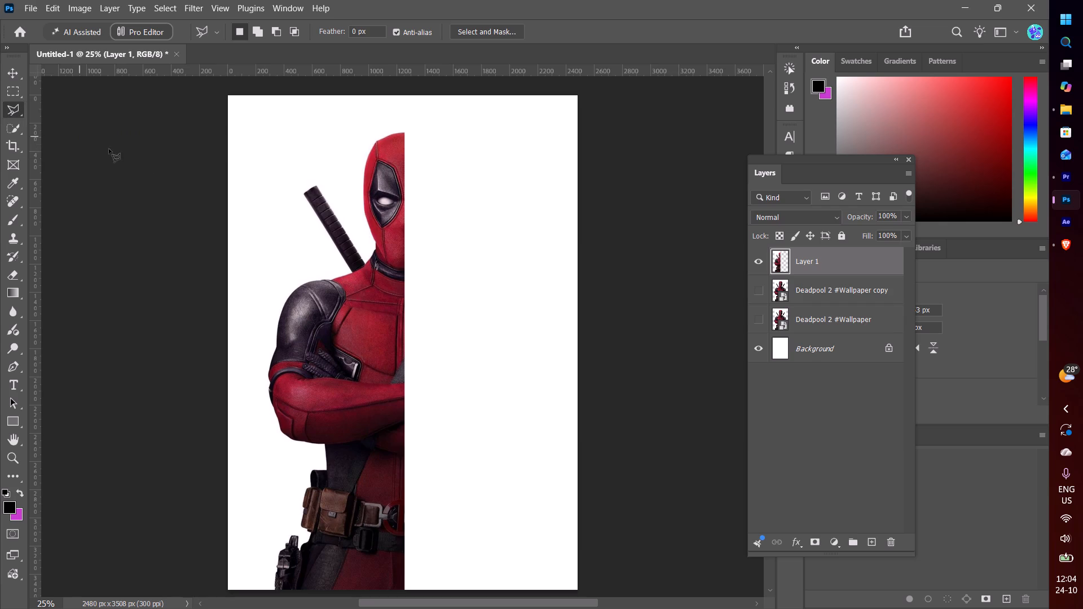
{"action": "key", "text": "ctrl+equal"}
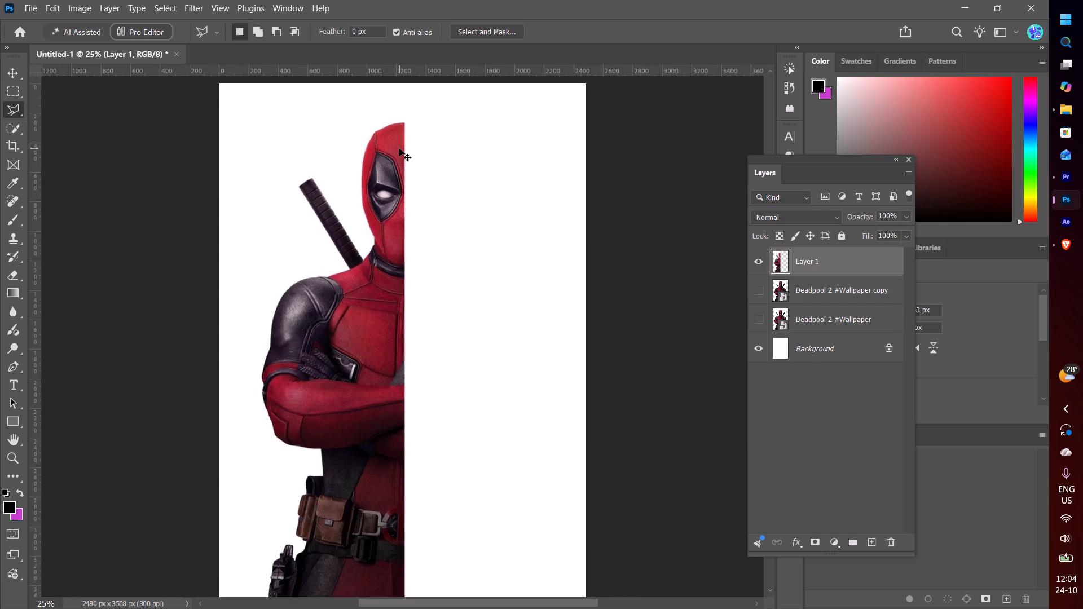
{"action": "key", "text": "ctrl+equal"}
{"action": "key", "text": "ctrl+equal"}
{"action": "key", "text": "ctrl+equal"}
{"action": "key", "text": "ctrl+equal"}
{"action": "key", "text": "ctrl+equal"}
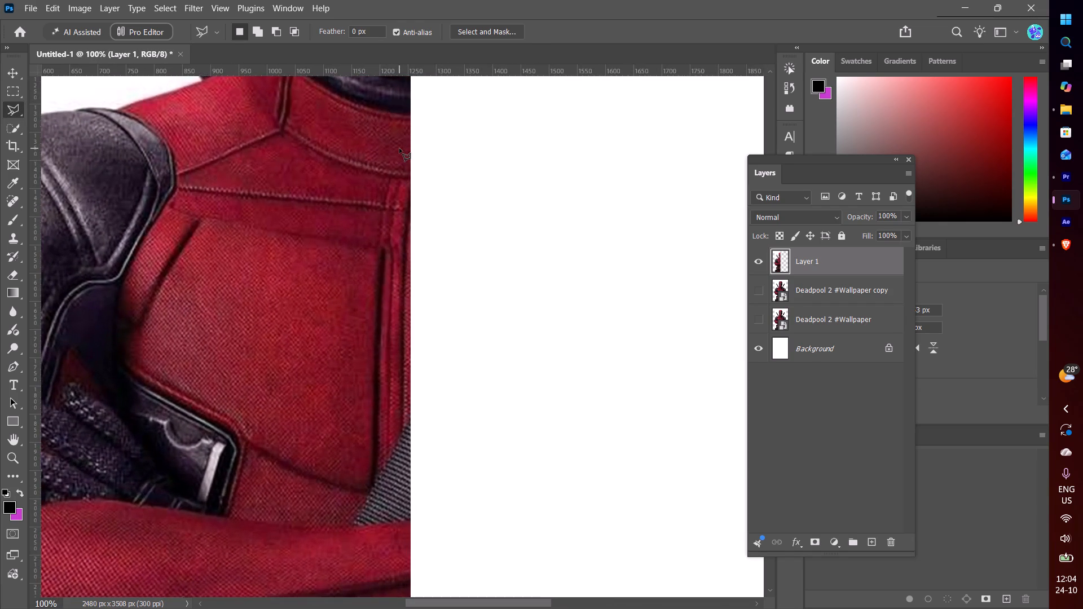
{"action": "scroll", "coordinate": [399, 148], "scroll_direction": "up", "scroll_amount": 20}
{"action": "scroll", "coordinate": [399, 148], "scroll_direction": "up", "scroll_amount": 14}
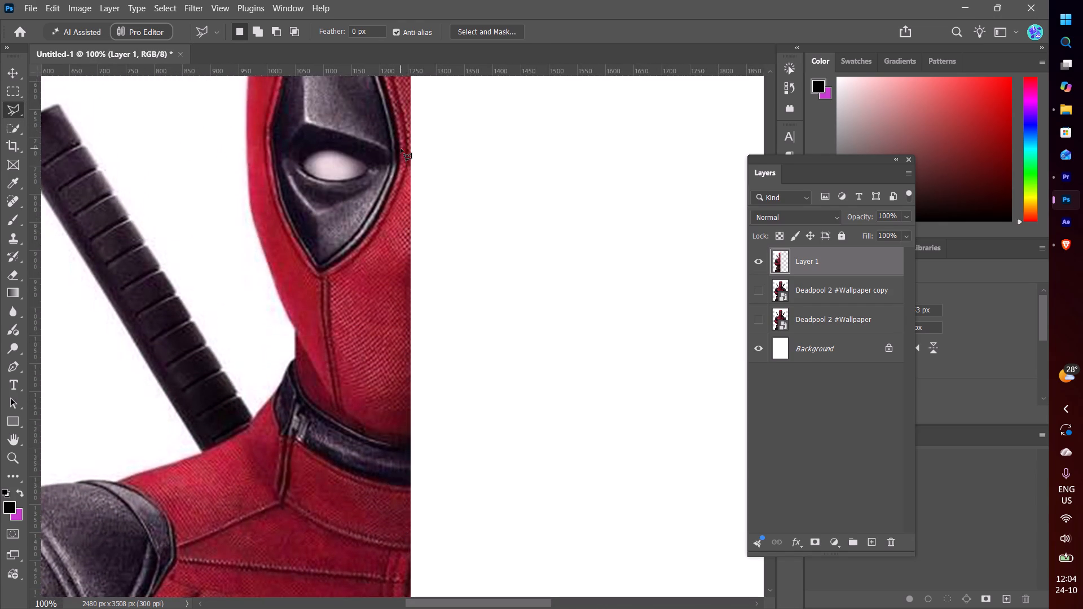
{"action": "scroll", "coordinate": [400, 148], "scroll_direction": "up", "scroll_amount": 17}
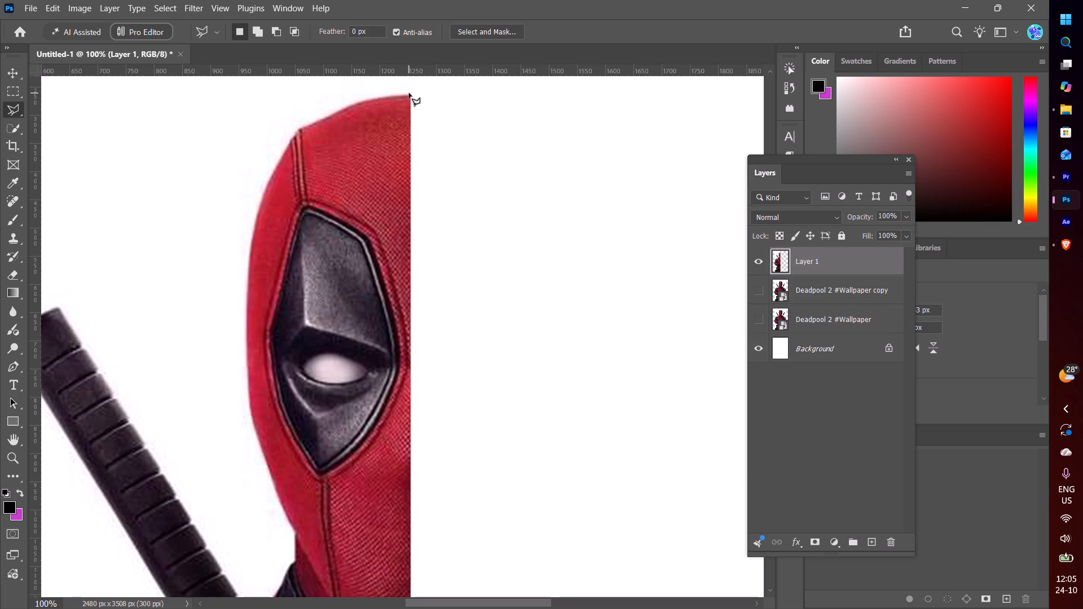
{"action": "left_click", "coordinate": [409, 93]}
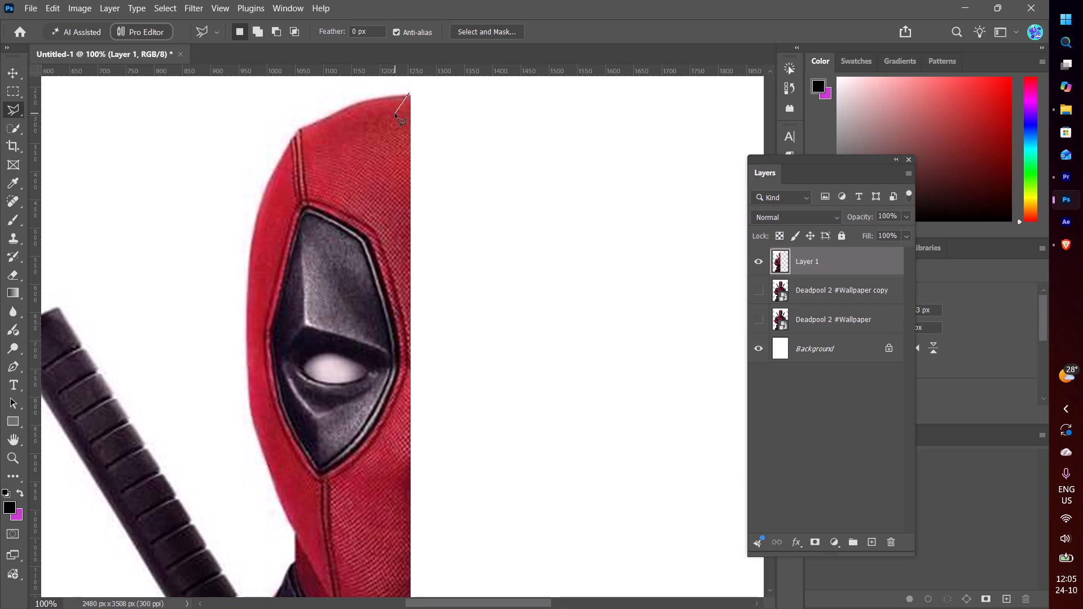
{"action": "left_click", "coordinate": [395, 113]}
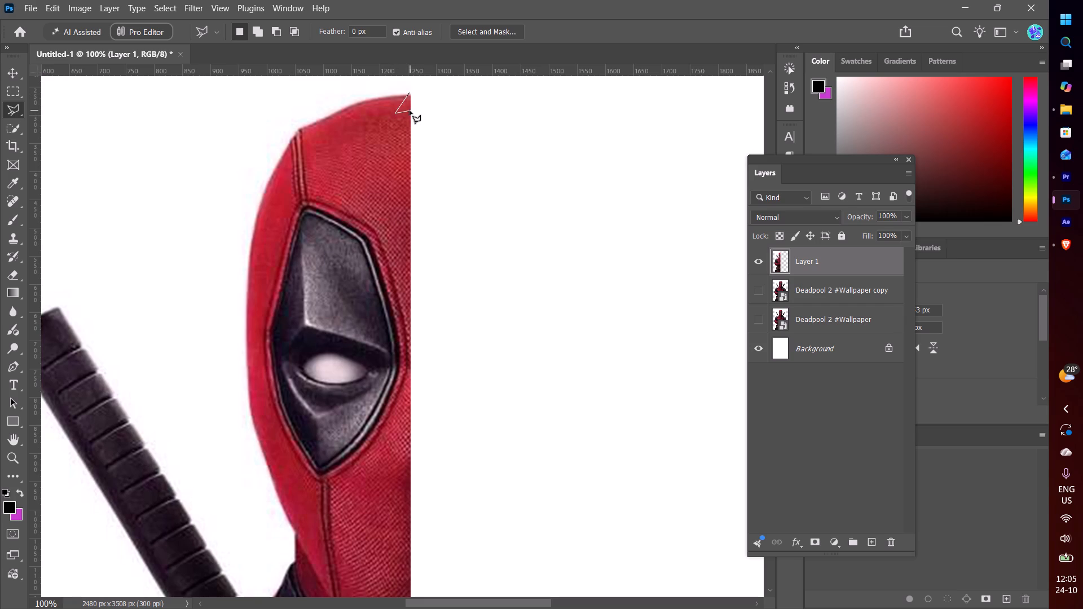
{"action": "left_click", "coordinate": [410, 111]}
{"action": "left_click", "coordinate": [410, 94]}
Apply the Average blur to the selected triangle at the top of the mask.
{"action": "left_click", "coordinate": [202, 10]}
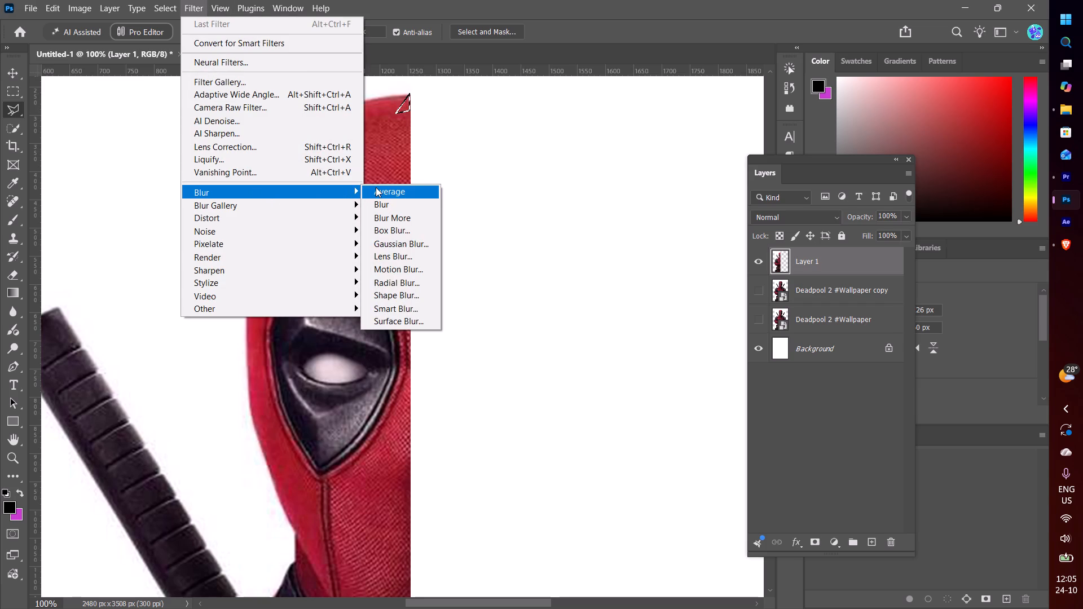
{"action": "left_click", "coordinate": [376, 187]}
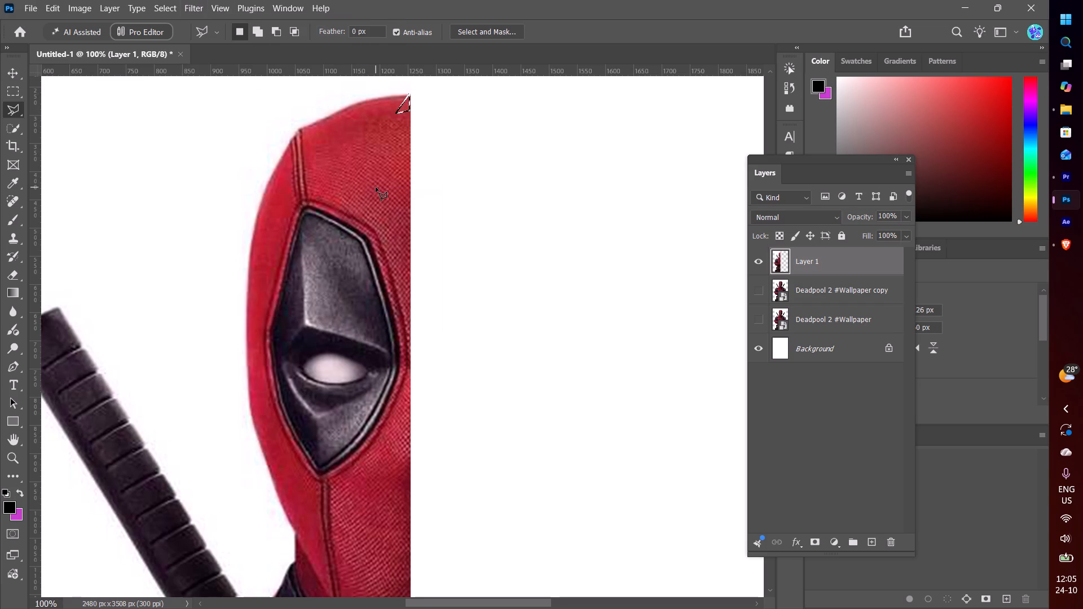
Select a small triangle against the vertical cut edge, just below the first facet, fill it with the Average blur and deselect.
{"action": "left_click", "coordinate": [394, 114]}
{"action": "left_click", "coordinate": [411, 131]}
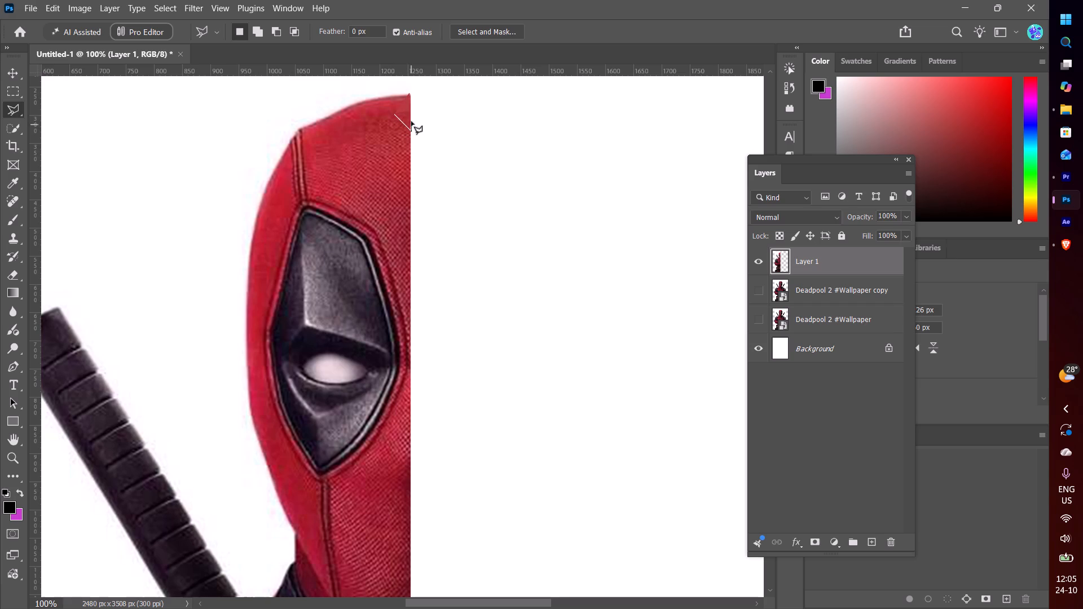
{"action": "left_click", "coordinate": [410, 112]}
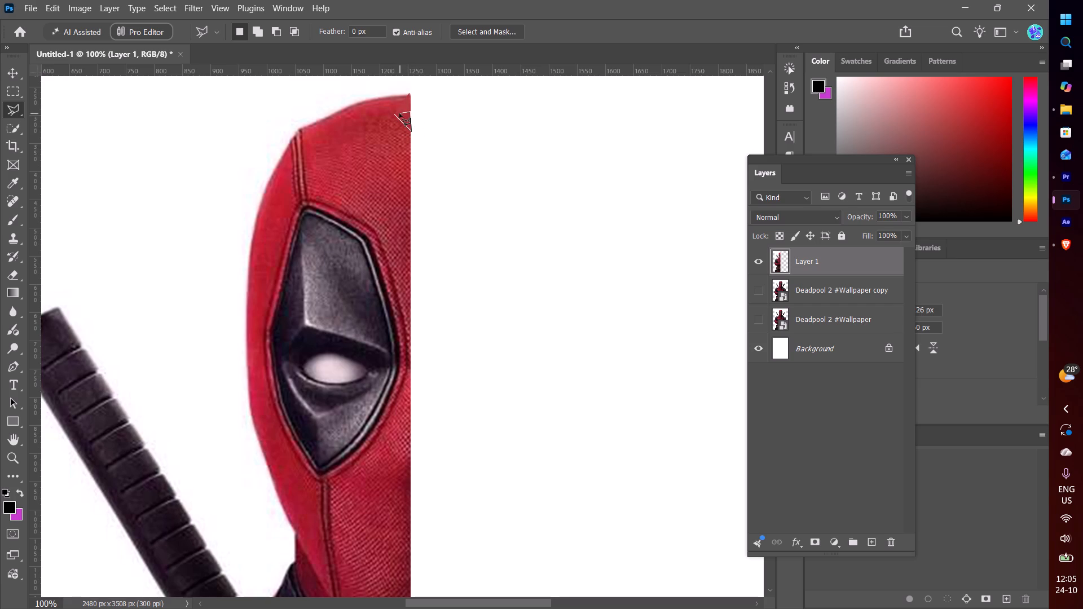
{"action": "left_click", "coordinate": [395, 114]}
{"action": "left_click", "coordinate": [191, 14]}
{"action": "left_click", "coordinate": [204, 28]}
{"action": "key", "text": "ctrl+d"}
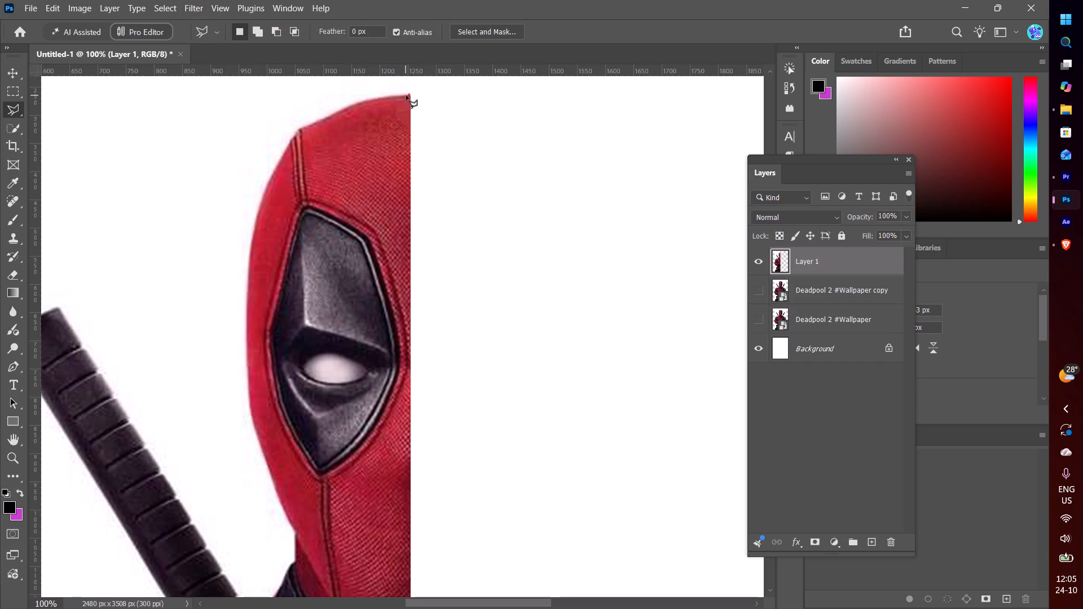
Select a triangle along the mask's top outline from the cut edge down to the first facet's inner corner, average its colour and deselect.
{"action": "left_click", "coordinate": [408, 94]}
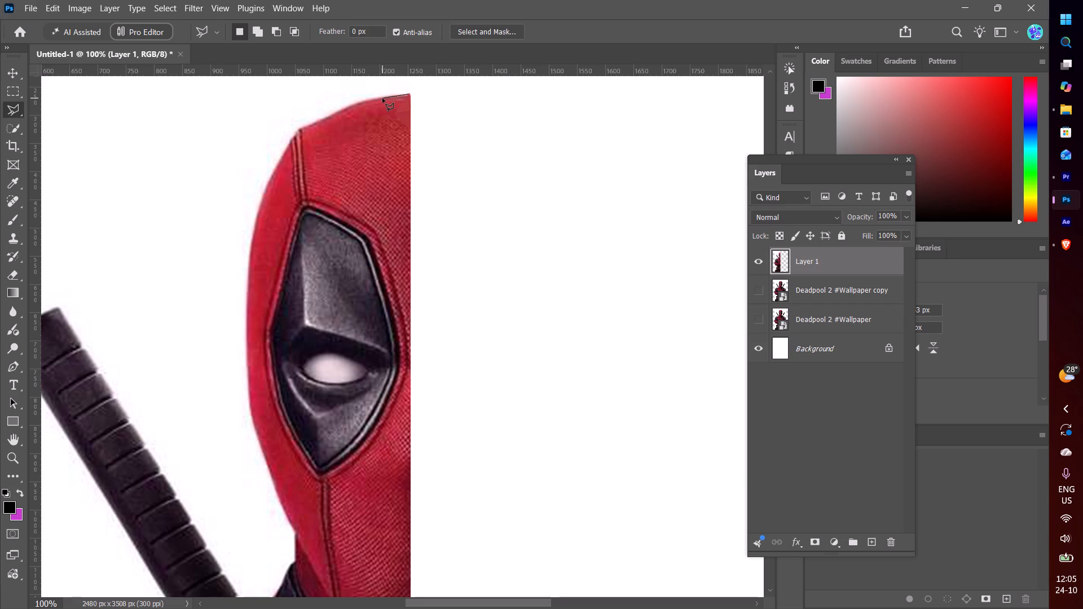
{"action": "left_click", "coordinate": [382, 98]}
{"action": "left_click", "coordinate": [395, 113]}
{"action": "left_click", "coordinate": [408, 95]}
{"action": "left_click", "coordinate": [193, 6]}
{"action": "left_click", "coordinate": [215, 27]}
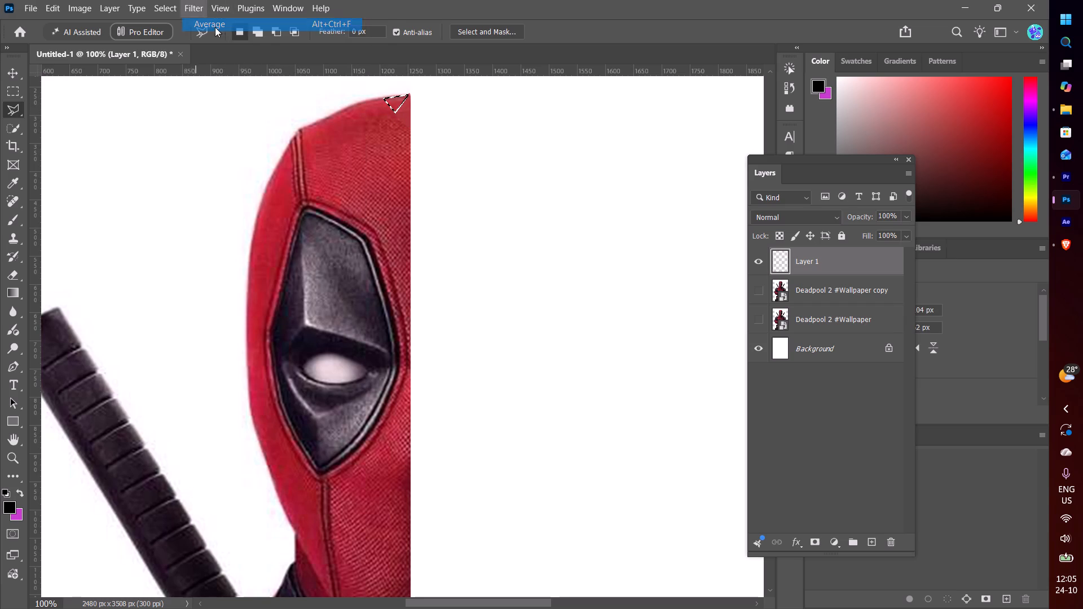
{"action": "key", "text": "ctrl+d"}
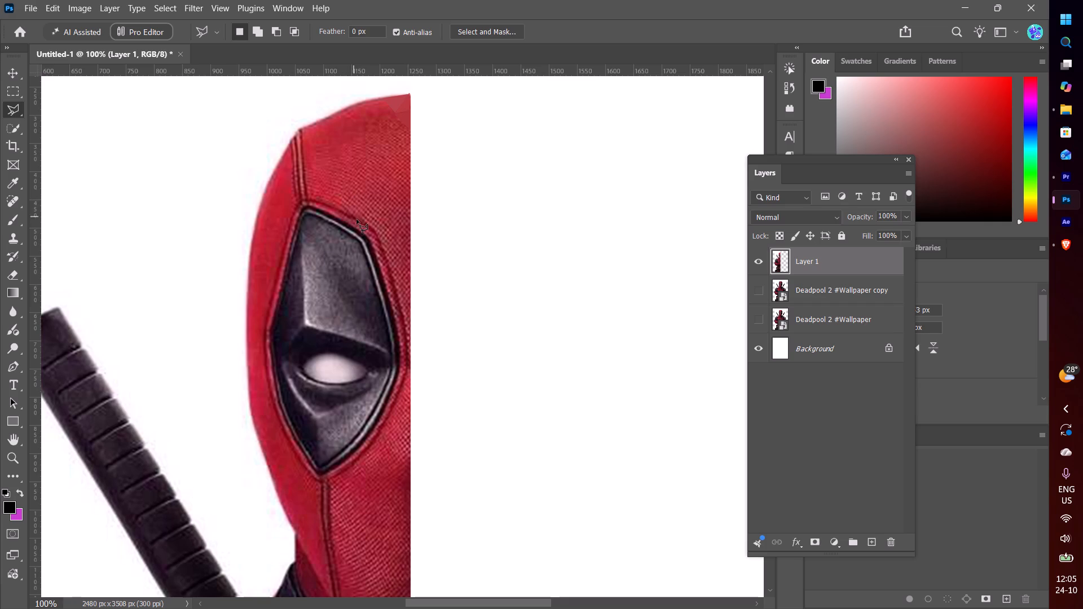
Select the small upright triangle adjoining the outline facet on its outer side, apply the Average blur and deselect.
{"action": "left_click", "coordinate": [383, 100]}
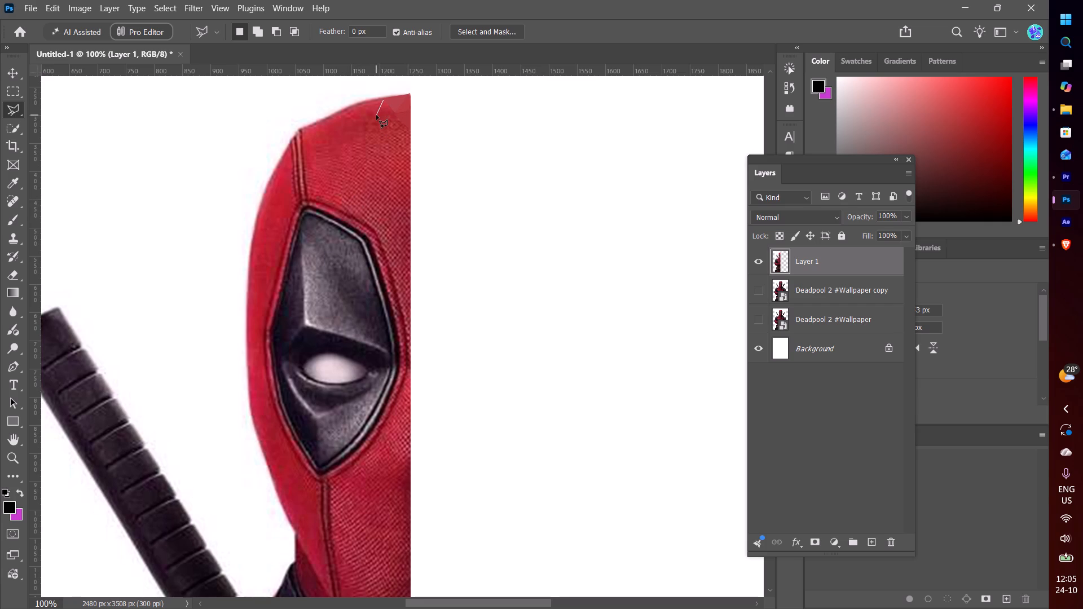
{"action": "left_click", "coordinate": [376, 115]}
{"action": "left_click", "coordinate": [393, 113]}
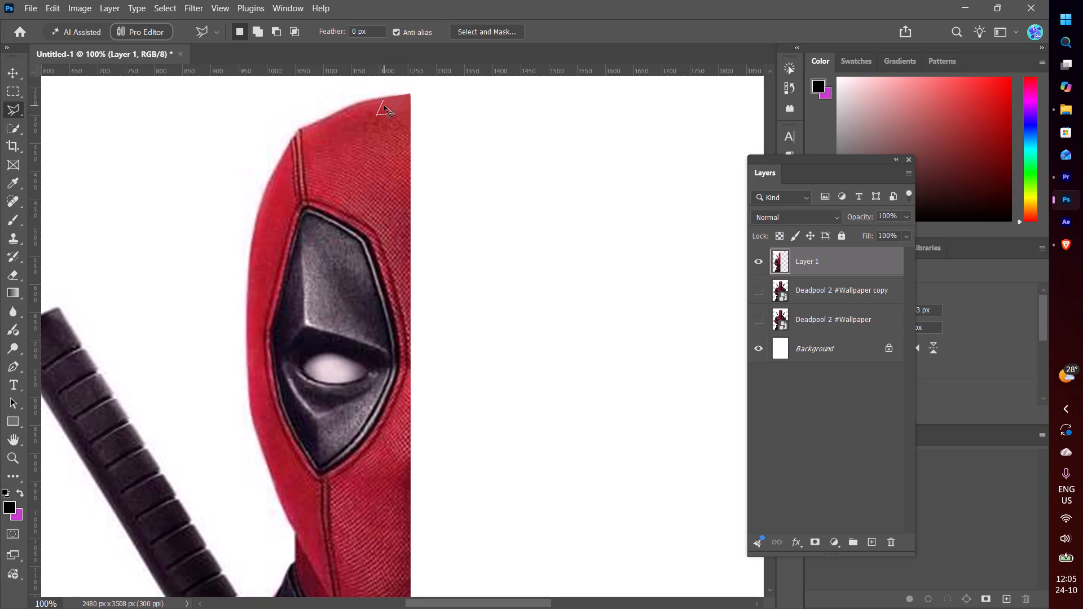
{"action": "double_click", "coordinate": [384, 100]}
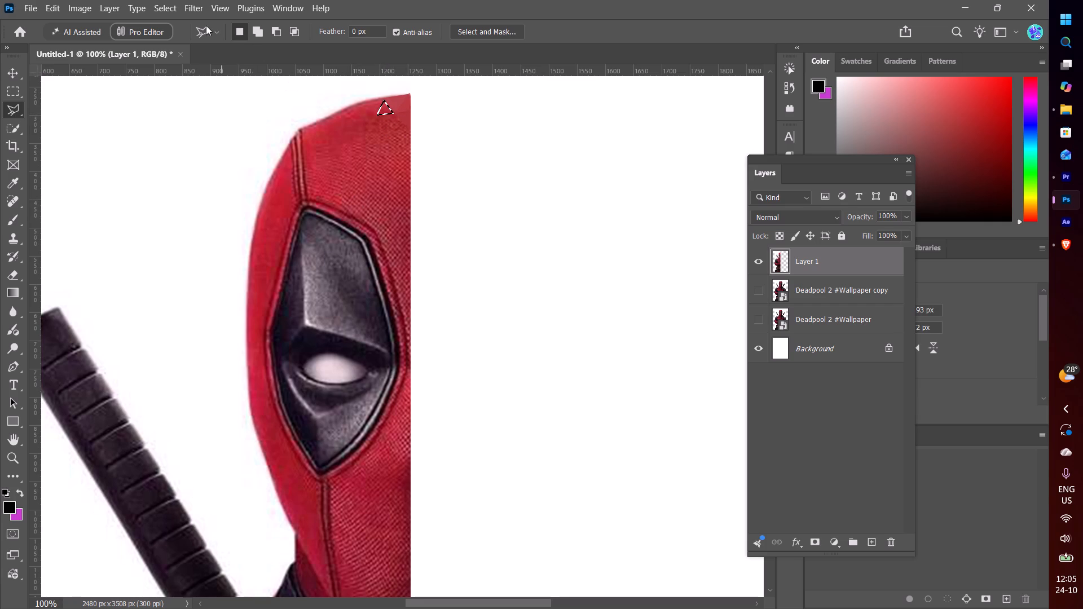
{"action": "left_click", "coordinate": [192, 12]}
{"action": "left_click", "coordinate": [208, 24]}
{"action": "key", "text": "ctrl+d"}
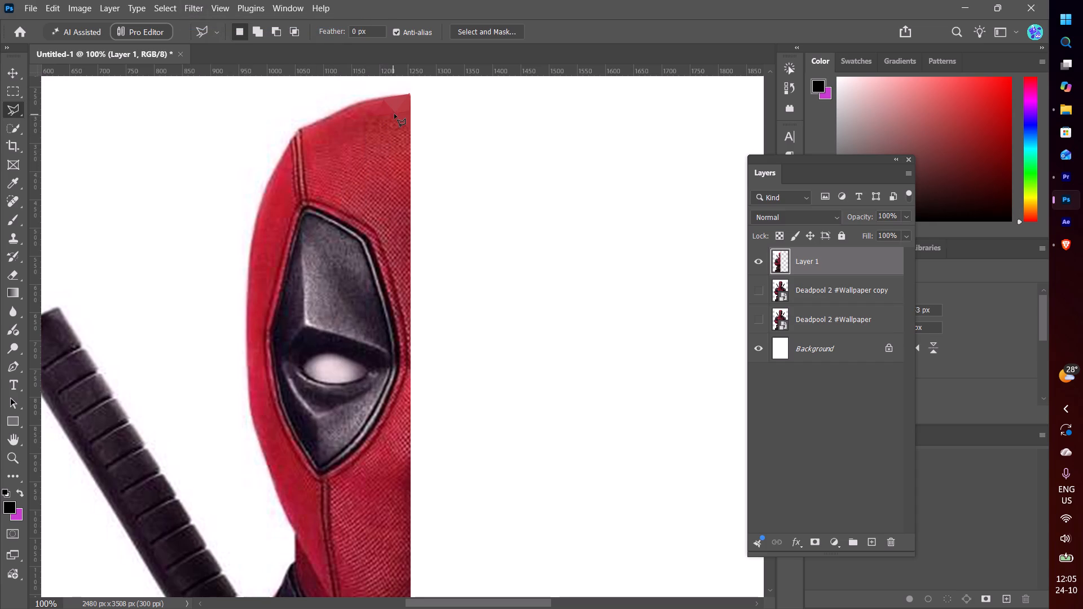
Select a flat, narrow triangle directly beneath the upright facet near the top of the mask, apply the Average blur and deselect.
{"action": "left_click", "coordinate": [394, 114]}
{"action": "left_click", "coordinate": [378, 122]}
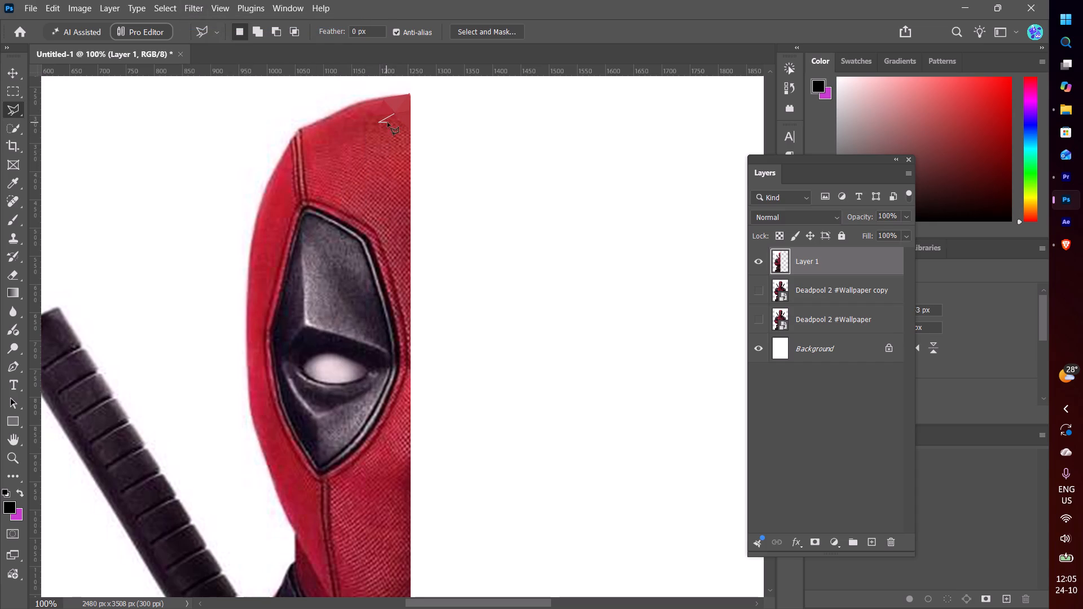
{"action": "left_click", "coordinate": [401, 122]}
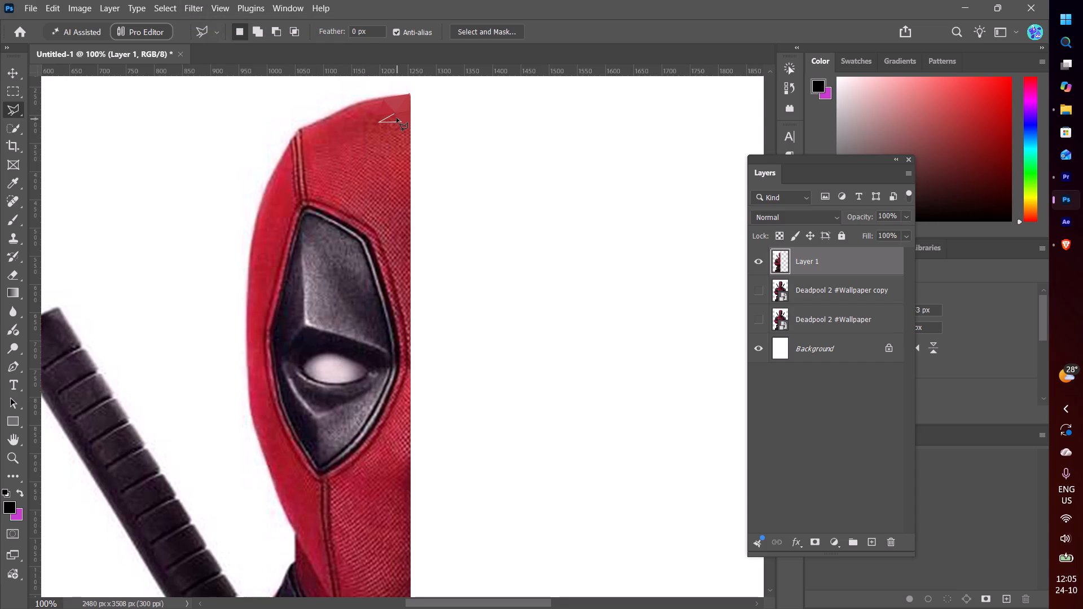
{"action": "left_click", "coordinate": [394, 114]}
{"action": "left_click", "coordinate": [188, 7]}
{"action": "left_click", "coordinate": [213, 21]}
{"action": "key", "text": "ctrl+d"}
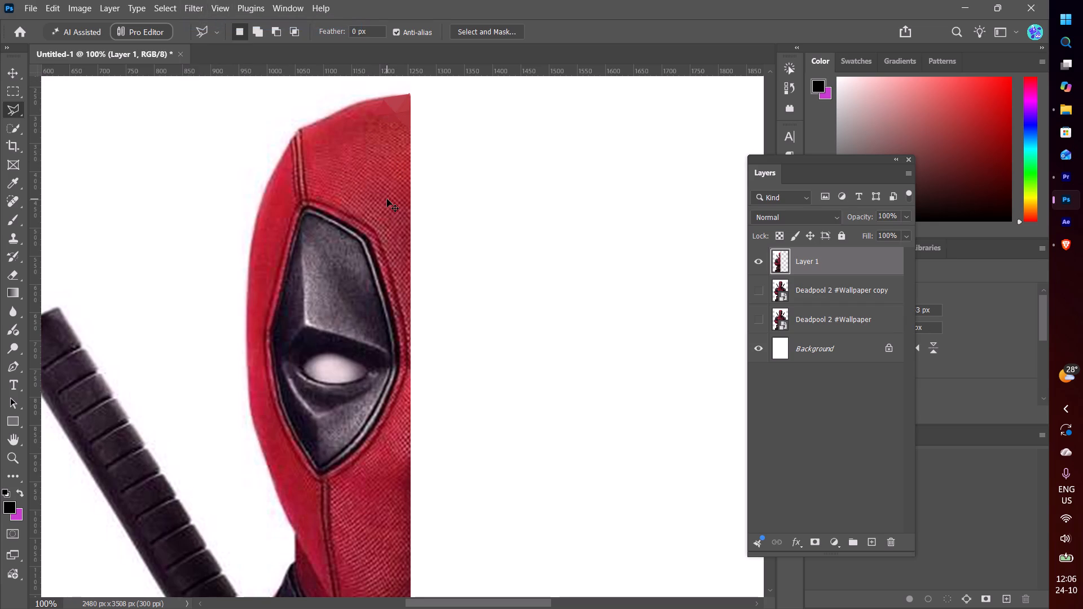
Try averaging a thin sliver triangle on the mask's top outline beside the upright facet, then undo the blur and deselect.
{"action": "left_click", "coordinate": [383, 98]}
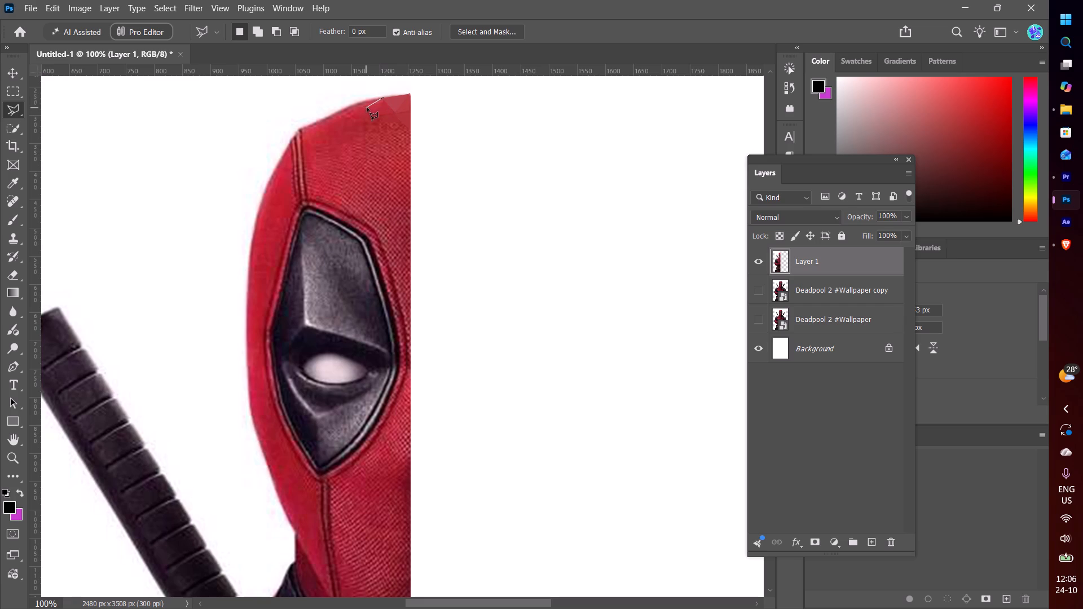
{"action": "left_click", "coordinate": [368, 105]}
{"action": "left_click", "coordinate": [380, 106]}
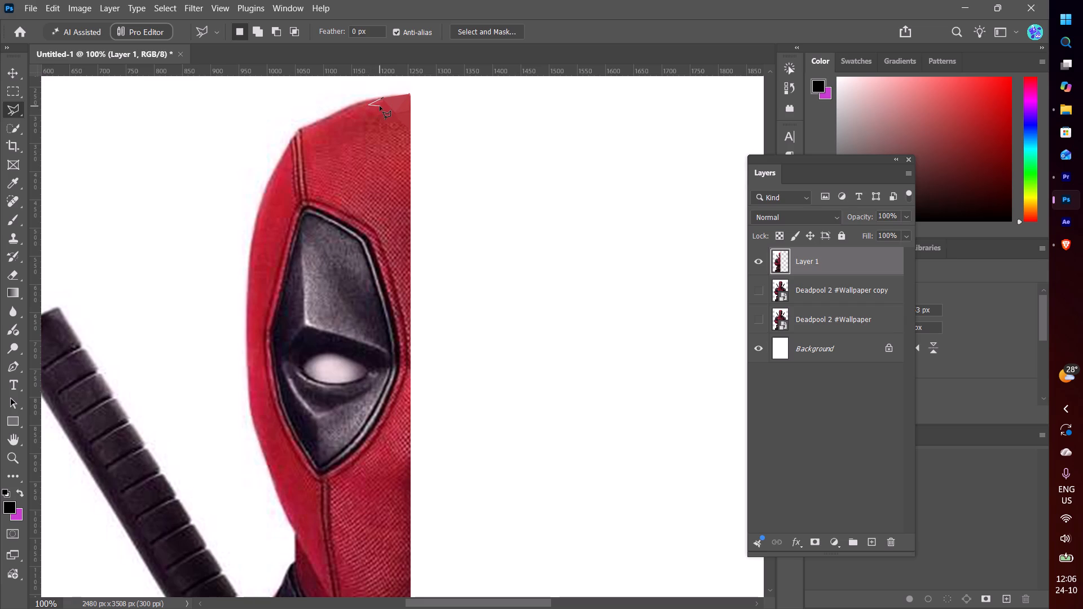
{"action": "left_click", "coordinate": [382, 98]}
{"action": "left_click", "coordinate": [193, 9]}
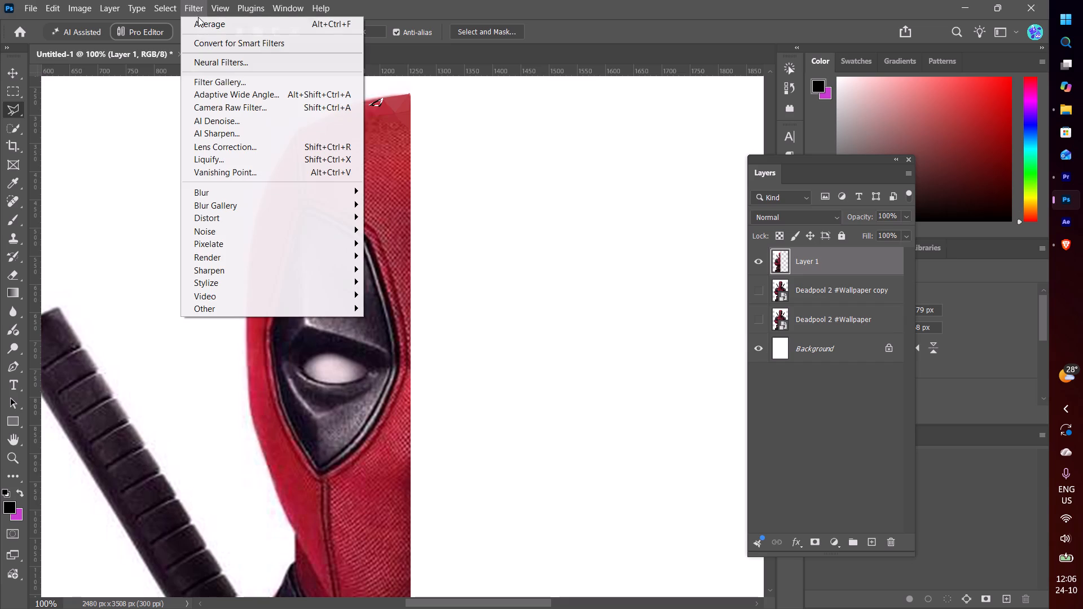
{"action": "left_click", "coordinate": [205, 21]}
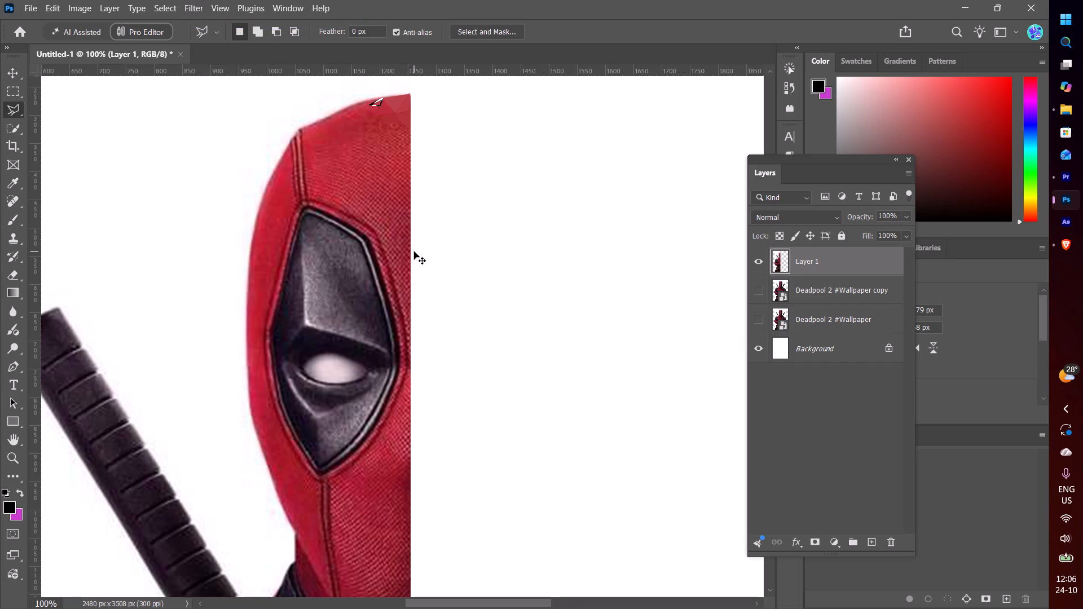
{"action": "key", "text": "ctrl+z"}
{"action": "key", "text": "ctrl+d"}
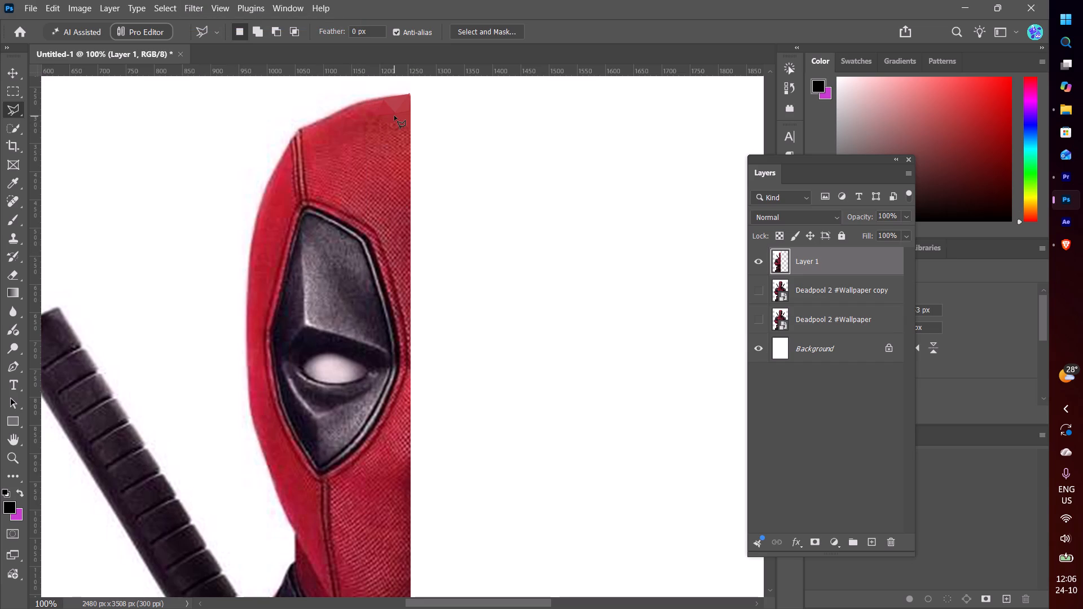
Select a wider triangle along the mask's top outline, reaching down to the upright facet's outer corner, apply the Average blur and deselect.
{"action": "left_click", "coordinate": [382, 98]}
{"action": "left_click", "coordinate": [354, 105]}
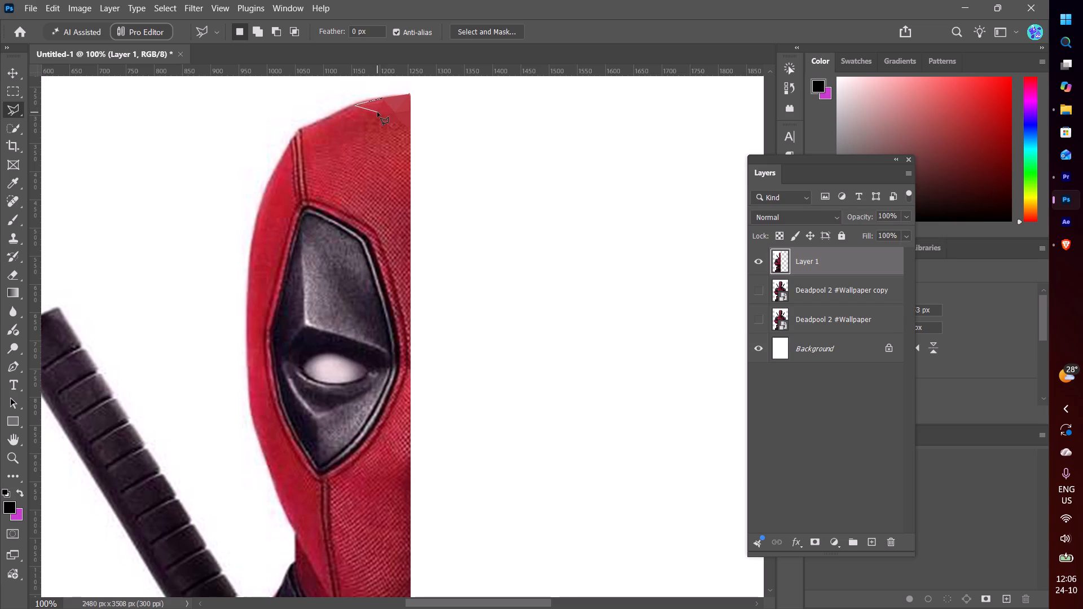
{"action": "left_click", "coordinate": [377, 112]}
{"action": "left_click", "coordinate": [381, 98]}
{"action": "left_click", "coordinate": [193, 12]}
{"action": "left_click", "coordinate": [209, 22]}
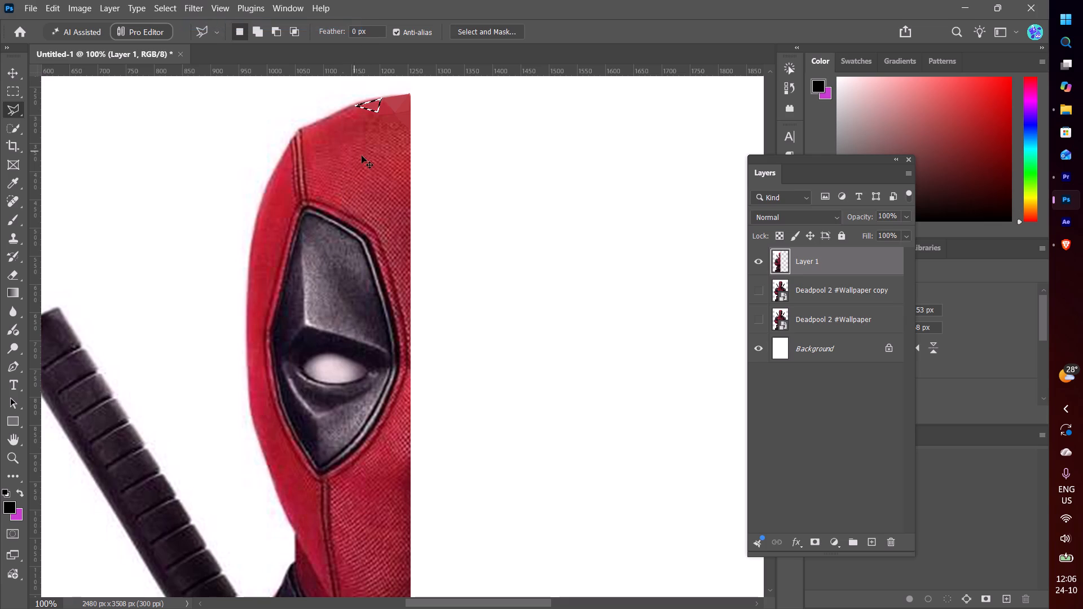
{"action": "key", "text": "ctrl+d"}
Select a small downward-pointing triangle just below the averaged facets near the mask's top, apply the Average blur and deselect.
{"action": "left_click", "coordinate": [376, 115]}
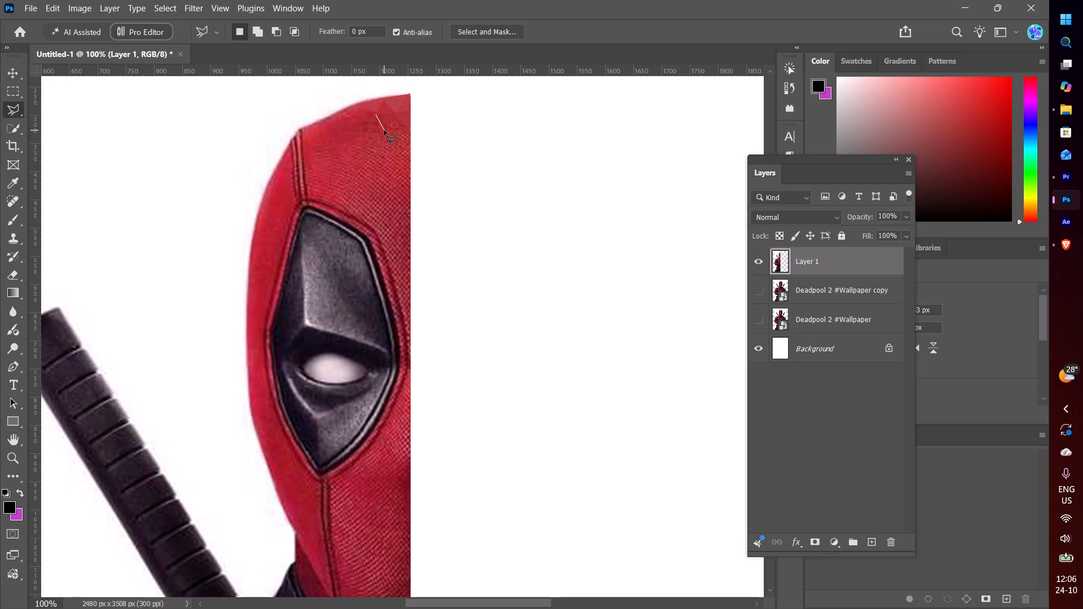
{"action": "left_click", "coordinate": [385, 129]}
{"action": "left_click", "coordinate": [394, 114]}
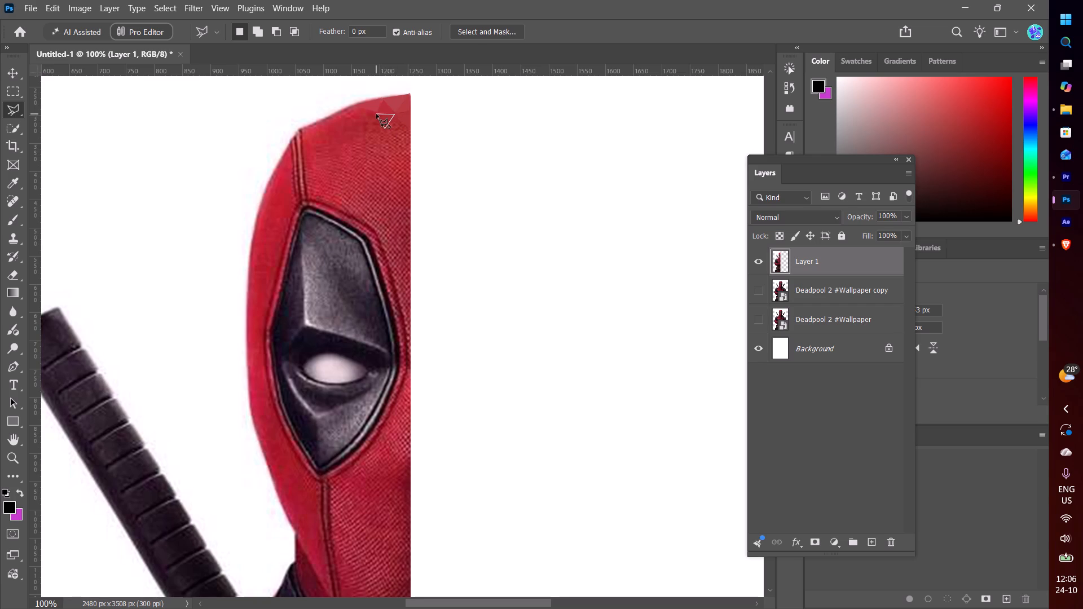
{"action": "left_click", "coordinate": [376, 116]}
{"action": "left_click", "coordinate": [198, 12]}
{"action": "left_click", "coordinate": [202, 21]}
{"action": "key", "text": "ctrl+d"}
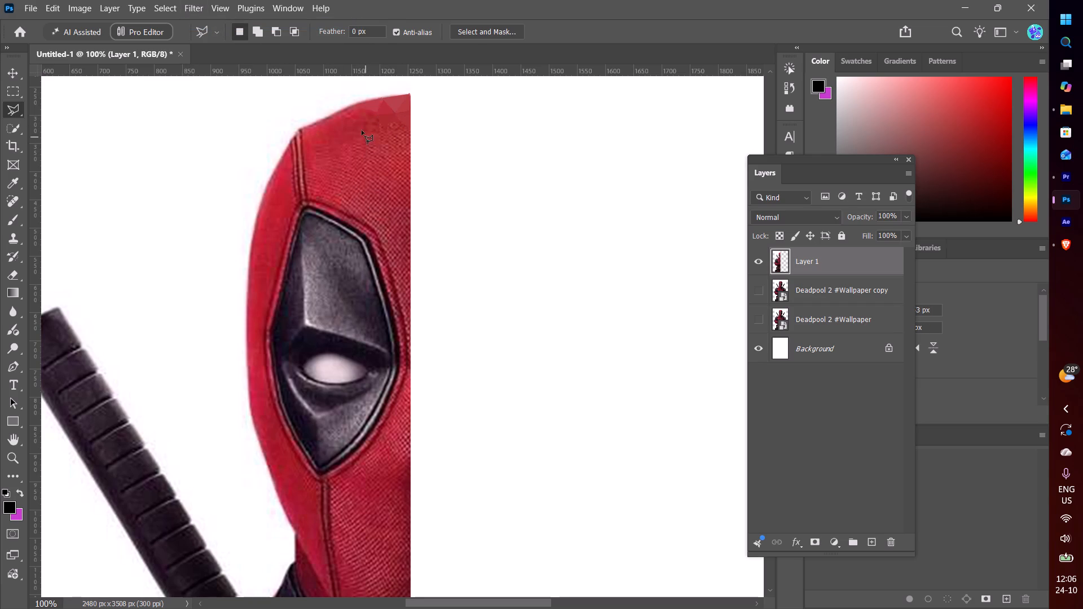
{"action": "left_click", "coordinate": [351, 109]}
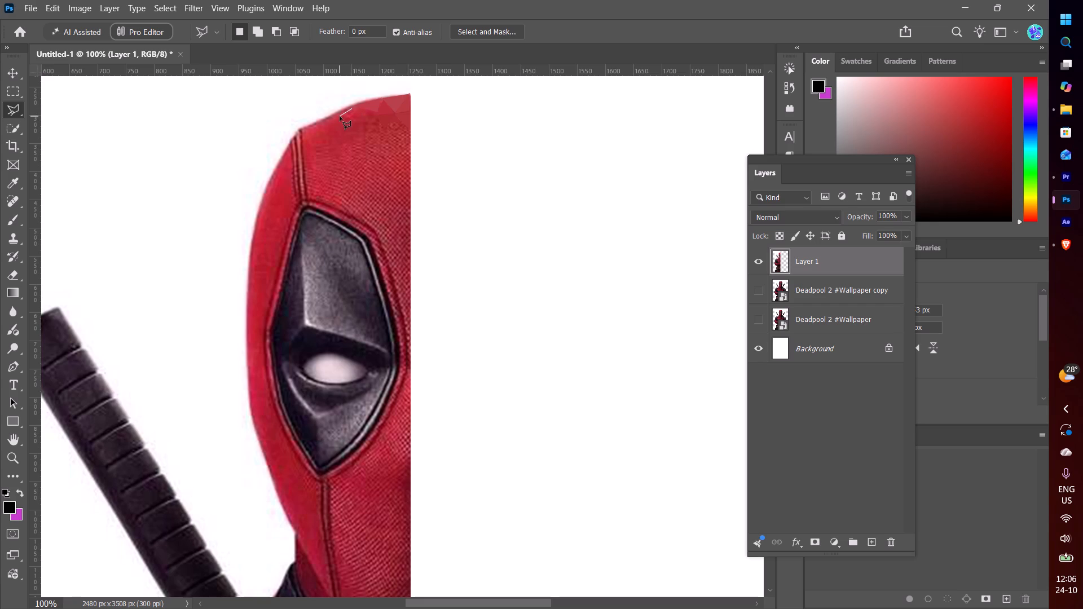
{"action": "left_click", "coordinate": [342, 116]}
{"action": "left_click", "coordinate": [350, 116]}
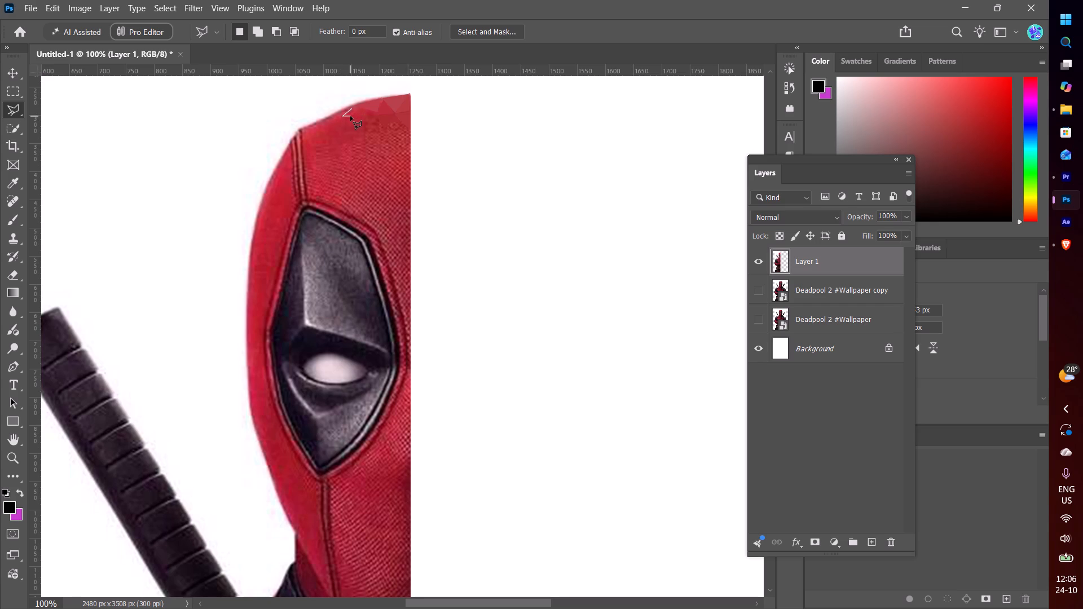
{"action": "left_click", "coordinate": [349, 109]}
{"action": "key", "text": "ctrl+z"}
Select the next small triangle along the mask's top outline, heading toward the forehead seam, apply the Average blur and deselect.
{"action": "left_click", "coordinate": [351, 107]}
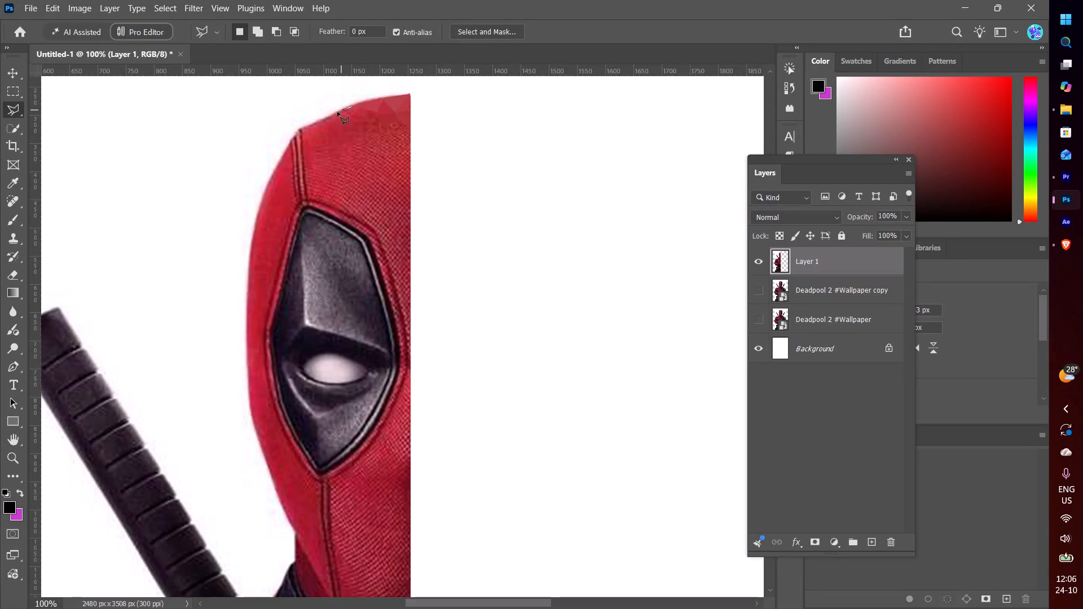
{"action": "left_click", "coordinate": [333, 117]}
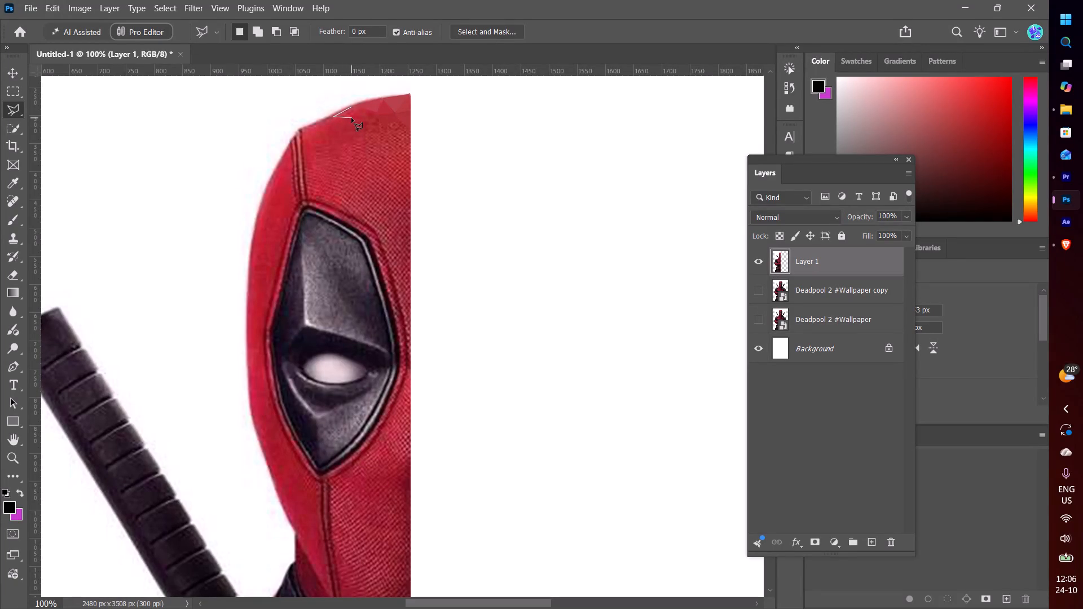
{"action": "double_click", "coordinate": [351, 118]}
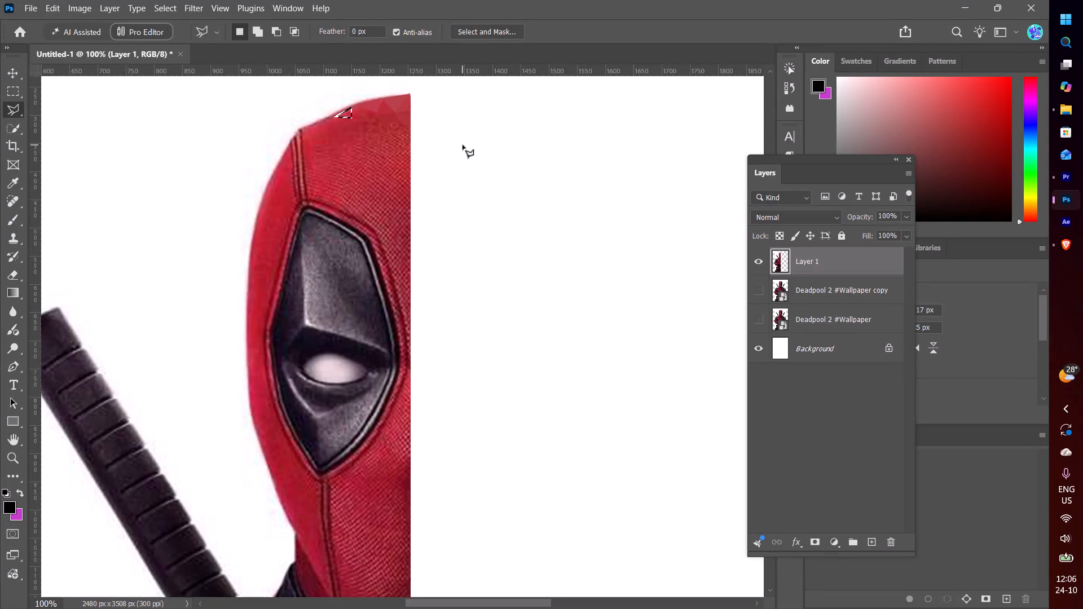
{"action": "left_click", "coordinate": [193, 8]}
{"action": "left_click", "coordinate": [203, 21]}
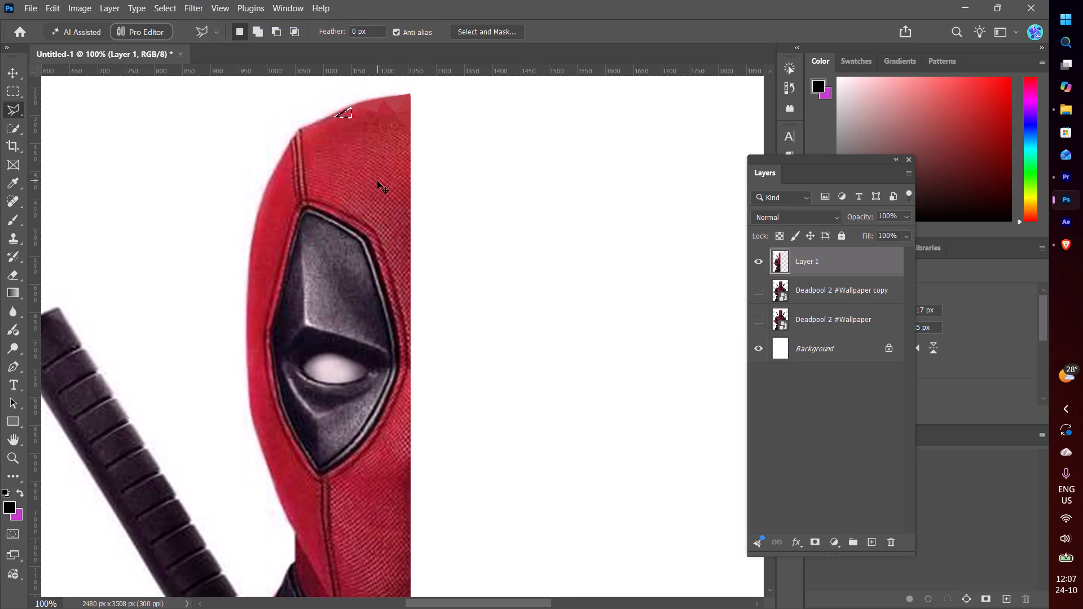
{"action": "key", "text": "ctrl+d"}
Select a triangle on the top outline between the last facet and the seam, with its third corner inside the mask, average and deselect it.
{"action": "left_click", "coordinate": [331, 116]}
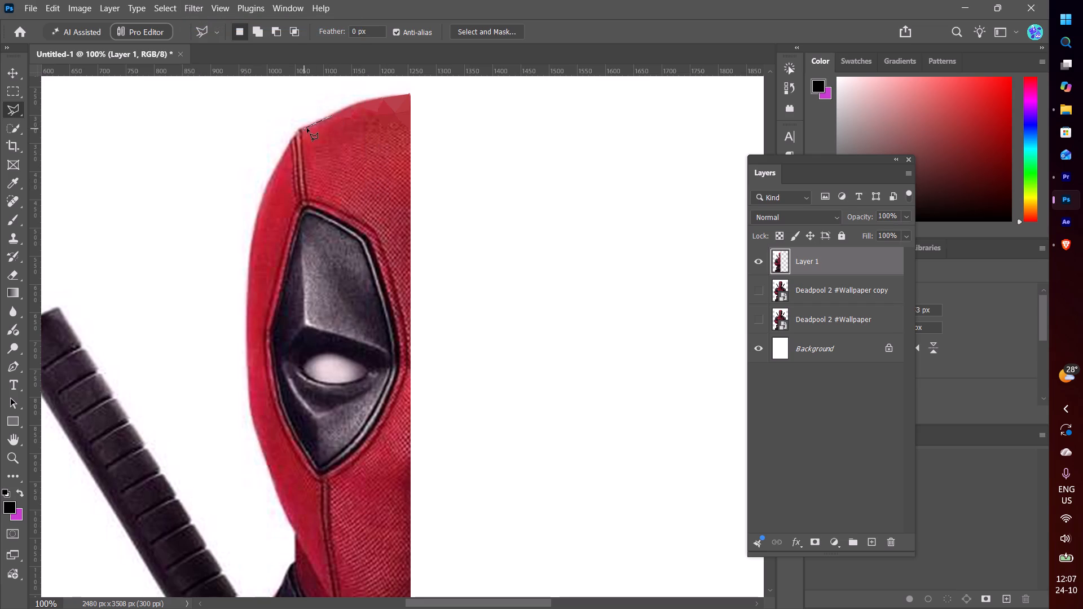
{"action": "left_click", "coordinate": [314, 124]}
{"action": "left_click", "coordinate": [330, 131]}
{"action": "left_click", "coordinate": [333, 116]}
{"action": "left_click", "coordinate": [200, 6]}
{"action": "left_click", "coordinate": [208, 24]}
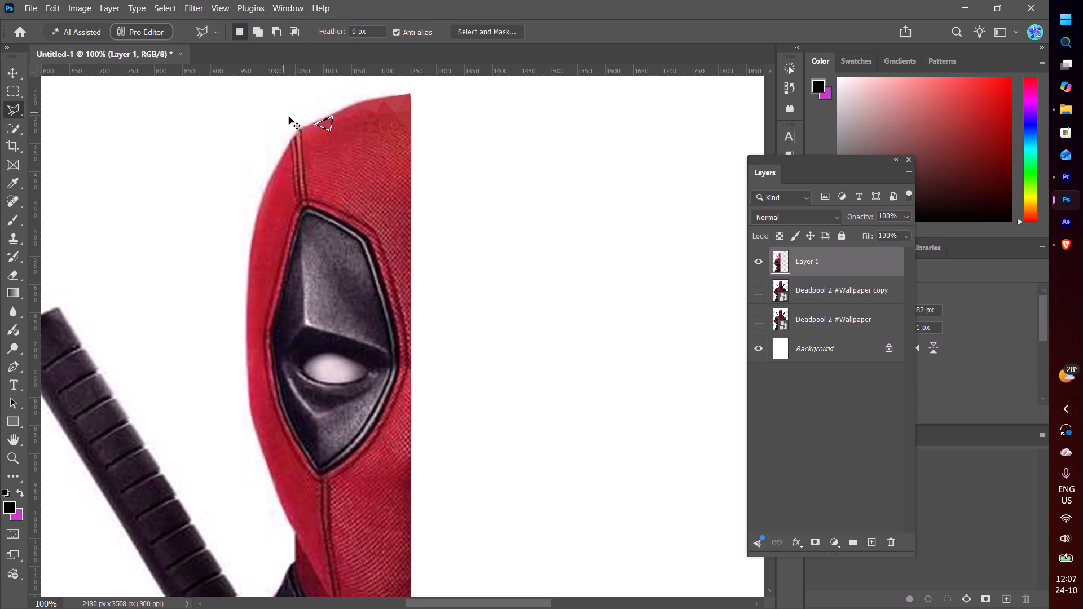
{"action": "key", "text": "ctrl+d"}
Select the downward-pointing triangle filling the gap beneath the two newest outline facets, apply the Average blur and deselect.
{"action": "left_click", "coordinate": [333, 117]}
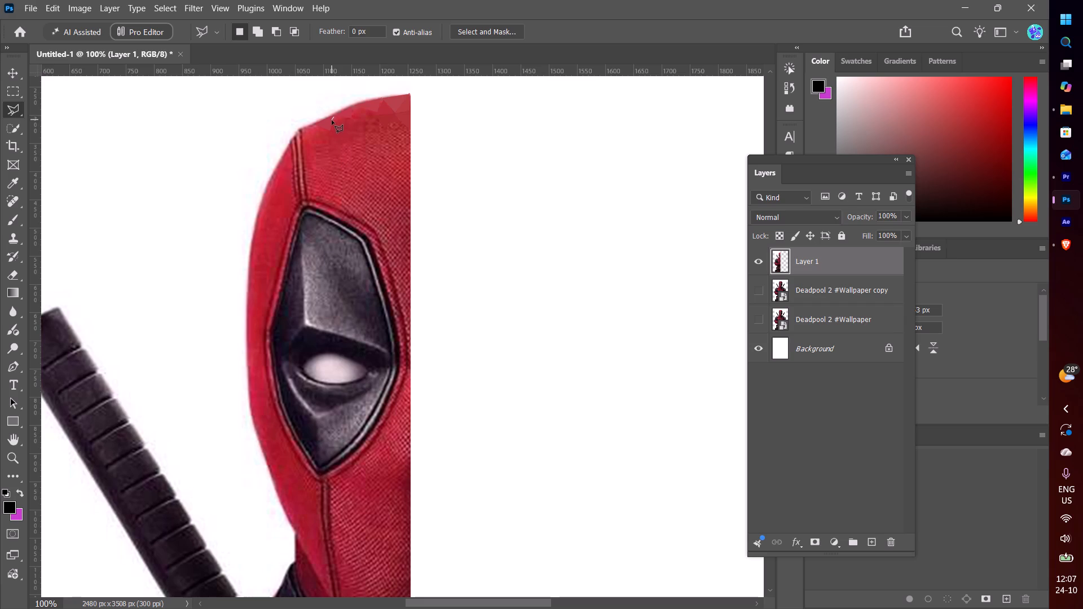
{"action": "left_click", "coordinate": [331, 130]}
{"action": "left_click", "coordinate": [350, 118]}
{"action": "left_click", "coordinate": [335, 116]}
{"action": "left_click", "coordinate": [198, 16]}
{"action": "left_click", "coordinate": [205, 27]}
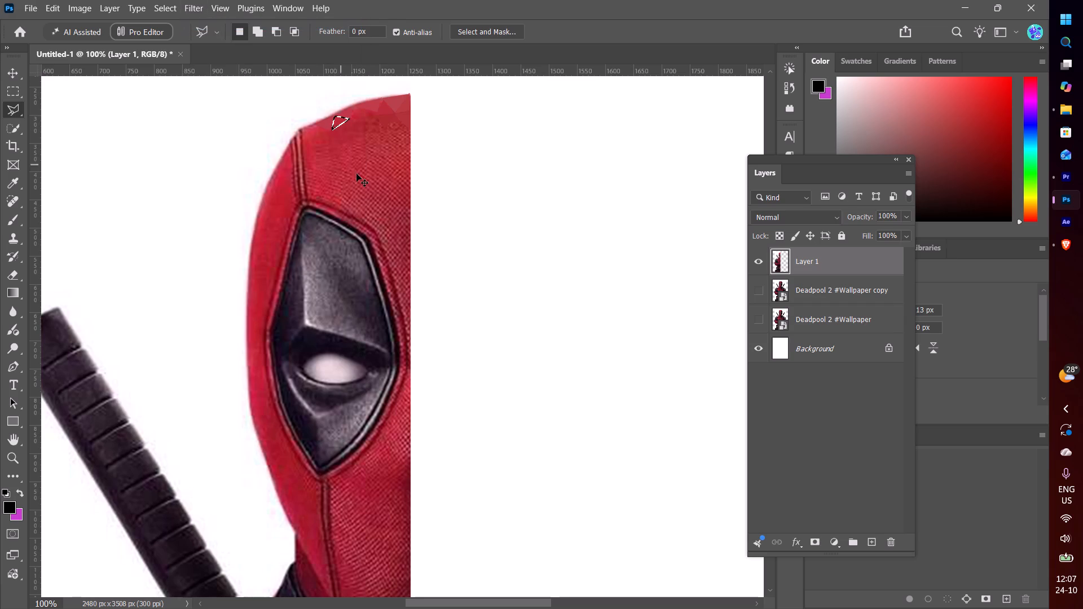
{"action": "key", "text": "ctrl+d"}
Select a small triangle between the forehead seam's upper end and the nearest outline facet, apply the Average blur and deselect.
{"action": "left_click", "coordinate": [314, 126]}
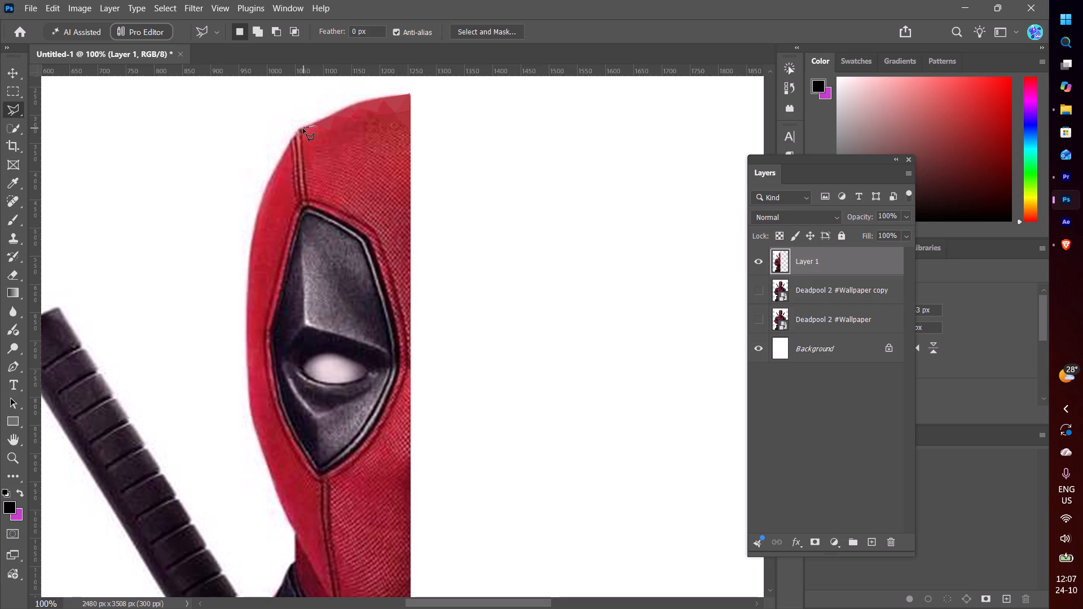
{"action": "left_click", "coordinate": [302, 129]}
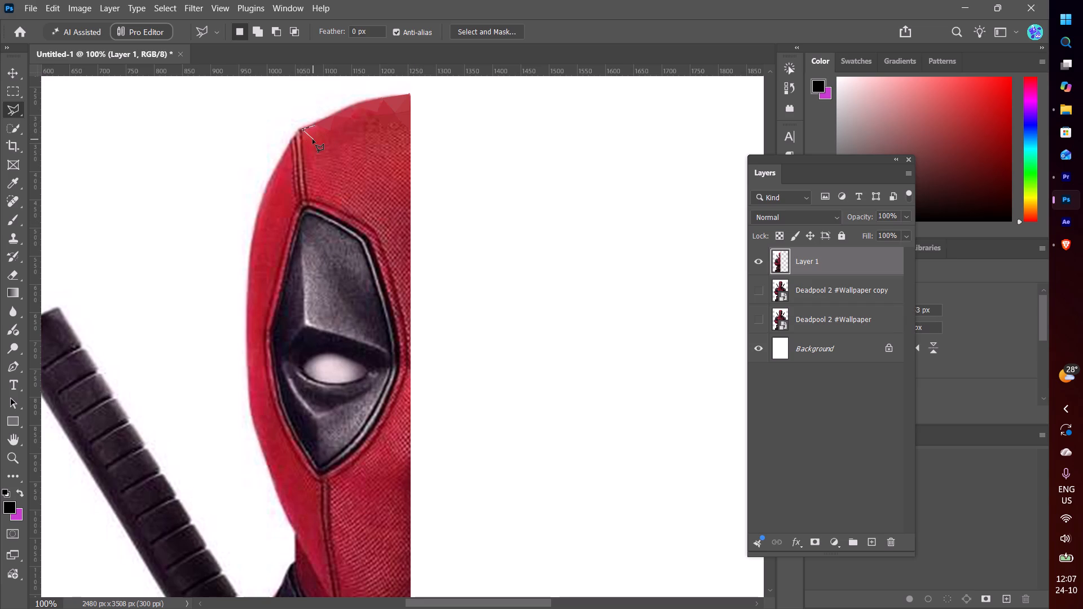
{"action": "left_click", "coordinate": [314, 139]}
{"action": "left_click", "coordinate": [314, 127]}
{"action": "left_click", "coordinate": [181, 13]}
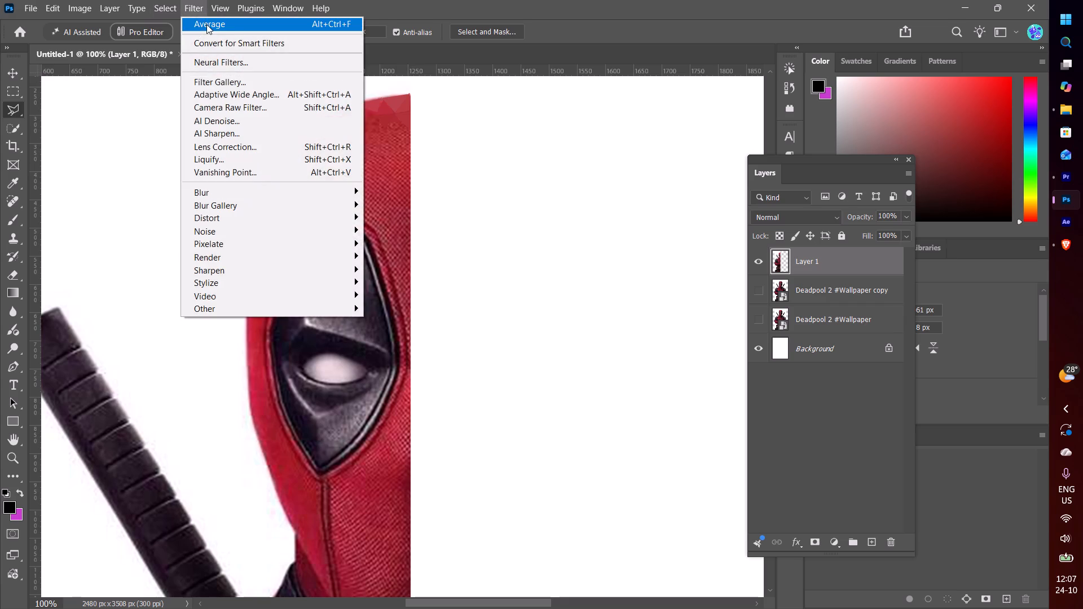
{"action": "left_click", "coordinate": [206, 24]}
{"action": "key", "text": "ctrl+z"}
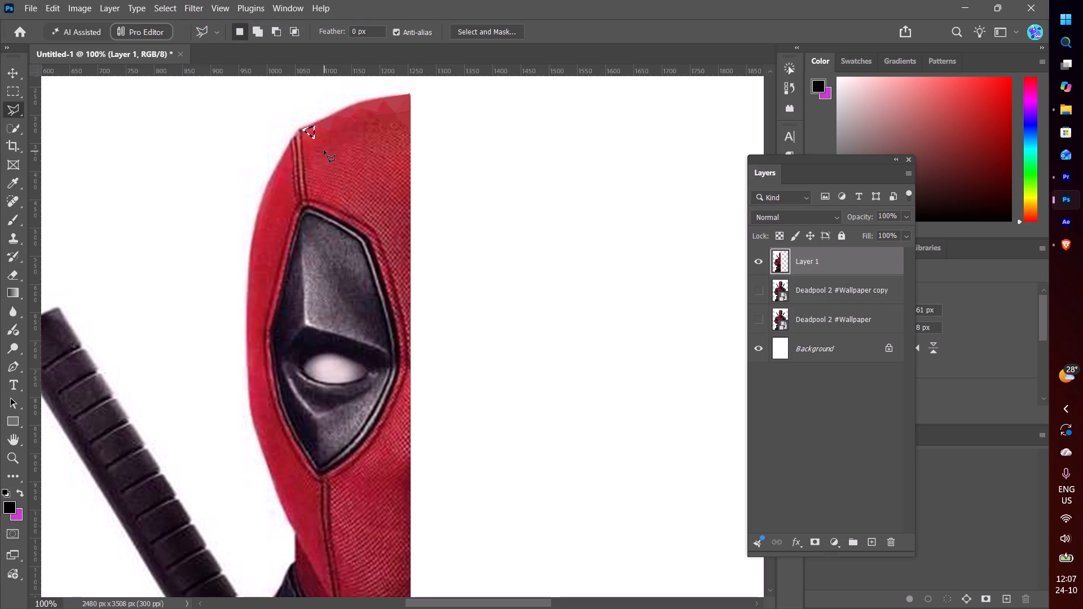
{"action": "left_click", "coordinate": [198, 7]}
{"action": "left_click", "coordinate": [217, 21]}
{"action": "key", "text": "ctrl+d"}
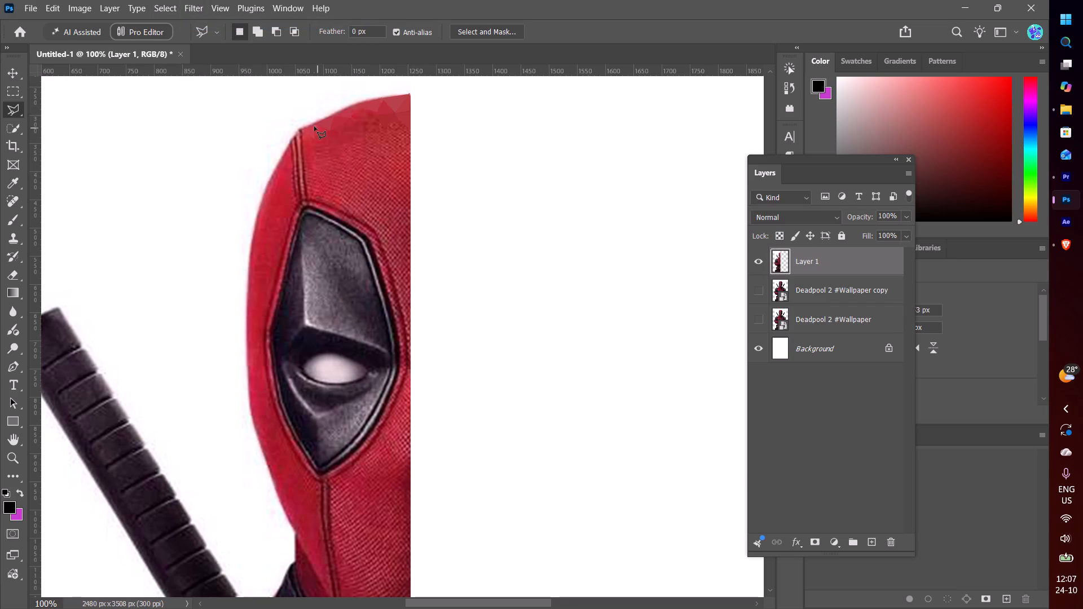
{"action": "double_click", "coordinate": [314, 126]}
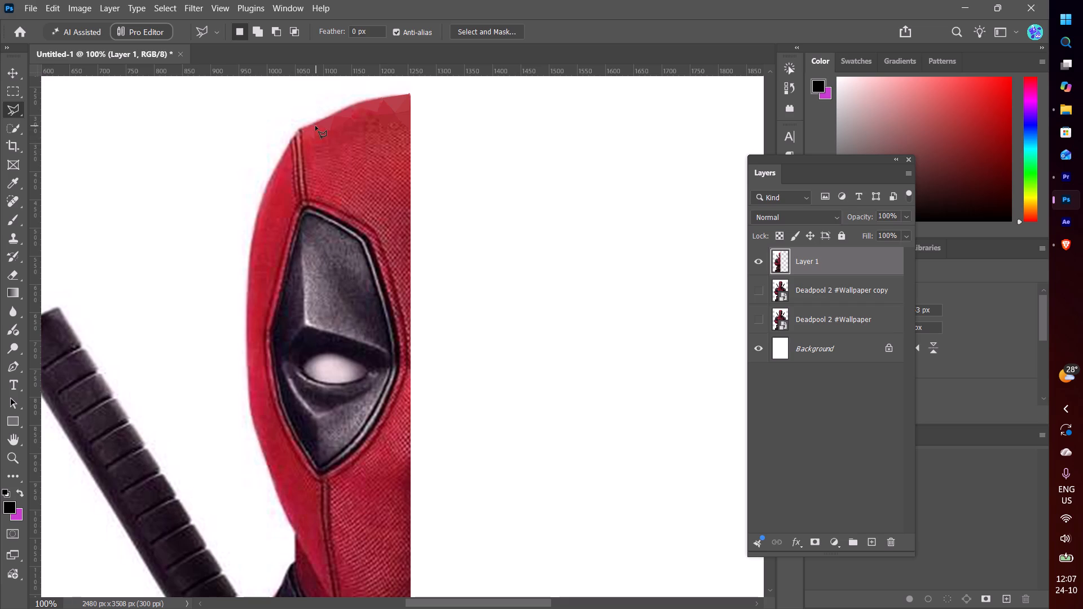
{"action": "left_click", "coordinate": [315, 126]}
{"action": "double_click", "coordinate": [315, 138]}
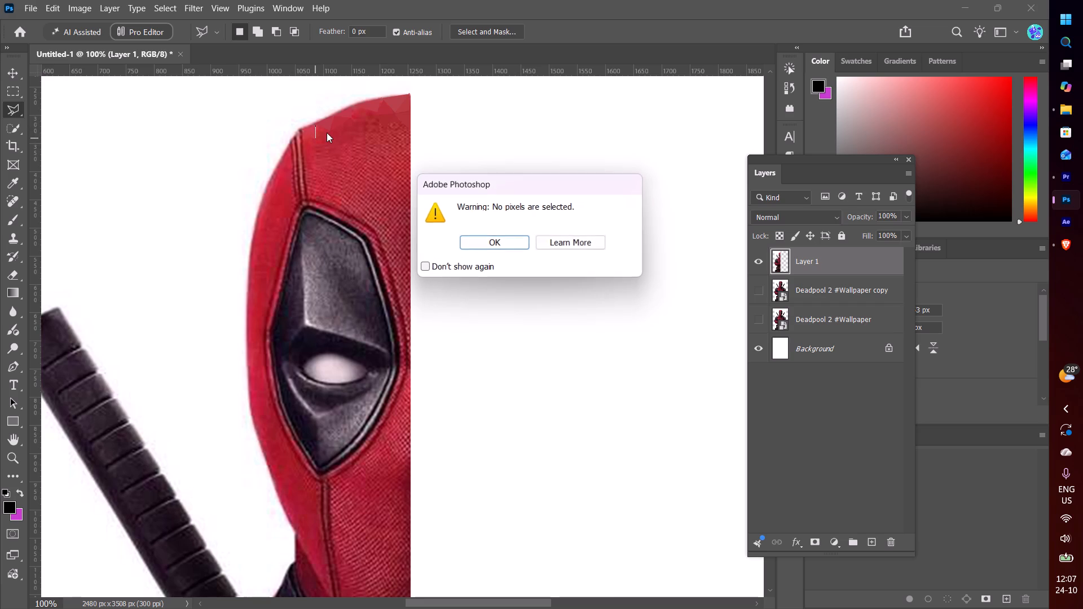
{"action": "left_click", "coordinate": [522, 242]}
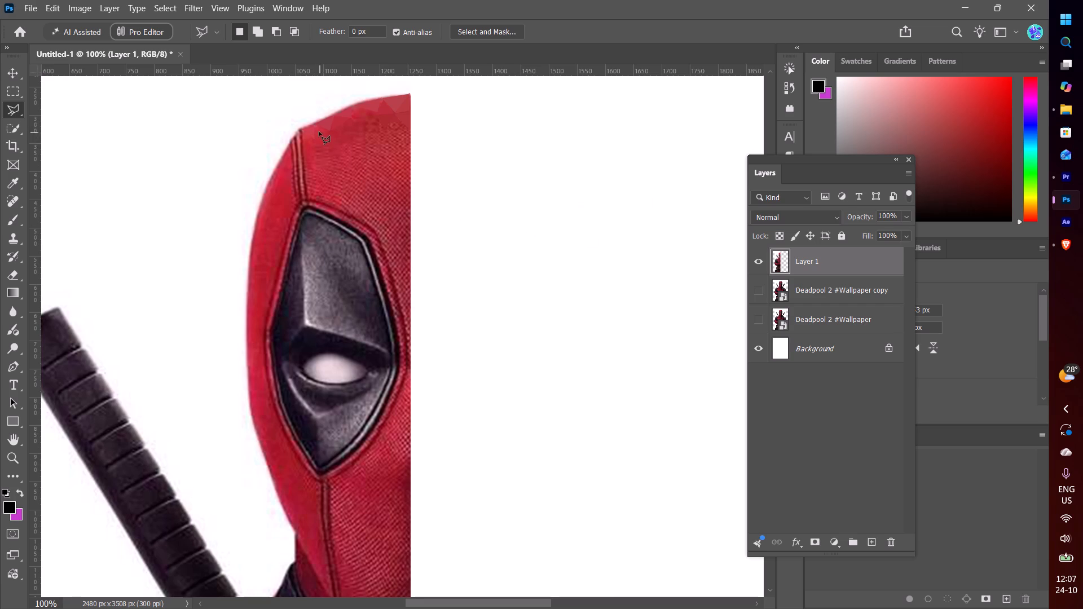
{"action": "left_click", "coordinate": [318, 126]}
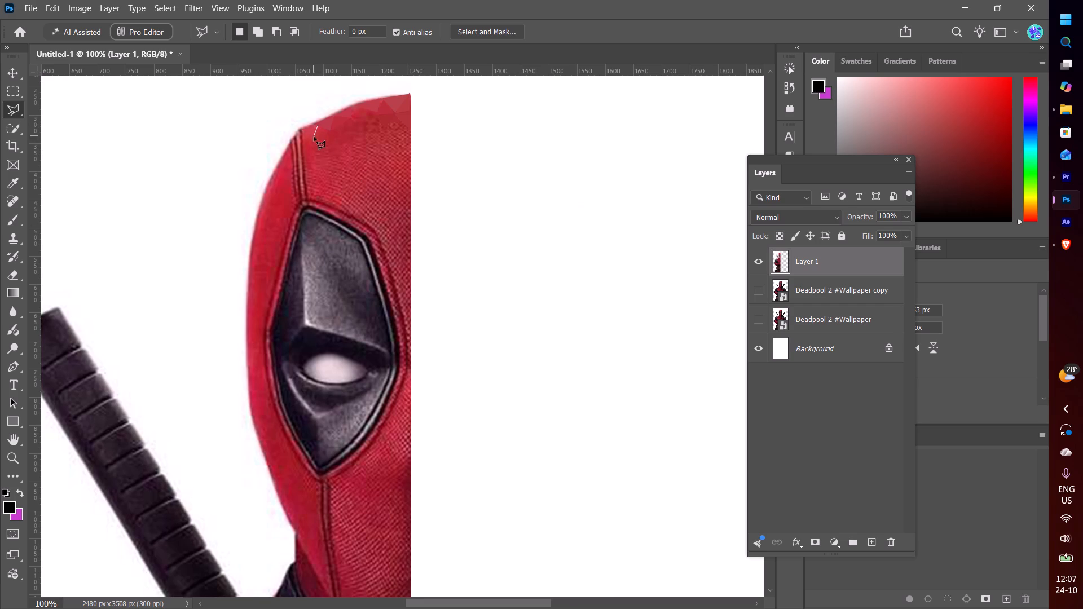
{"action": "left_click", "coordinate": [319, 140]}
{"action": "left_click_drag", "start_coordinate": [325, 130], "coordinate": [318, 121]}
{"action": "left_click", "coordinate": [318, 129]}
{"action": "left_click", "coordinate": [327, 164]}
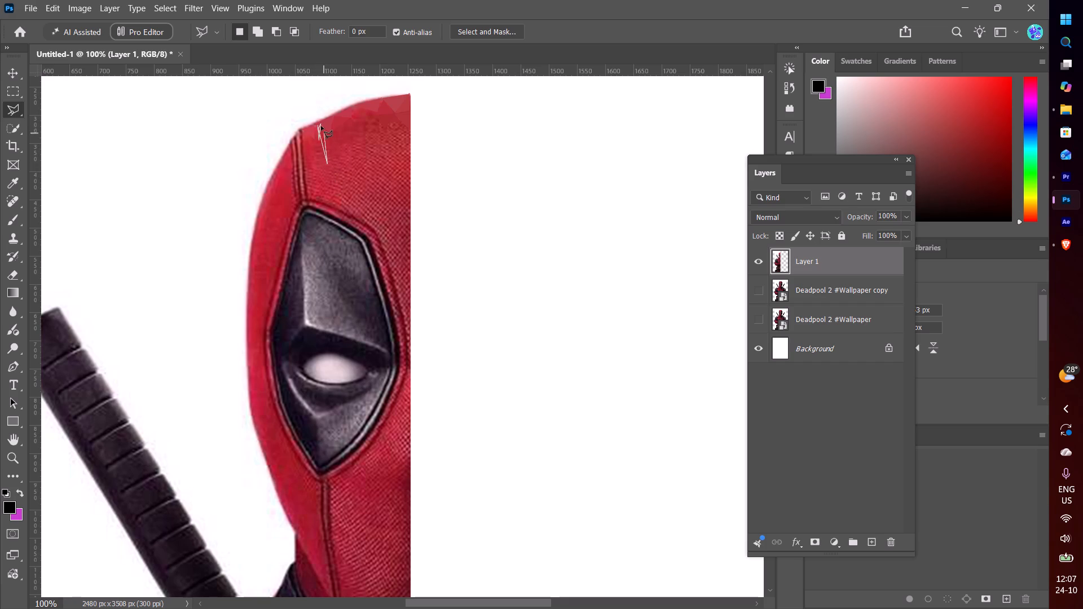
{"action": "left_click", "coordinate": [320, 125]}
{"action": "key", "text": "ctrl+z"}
Select the narrow downward-pointing sliver between two top-outline facets, midway between the forehead seam and the figure's cut edge, average and deselect it.
{"action": "key", "text": "ctrl+equal"}
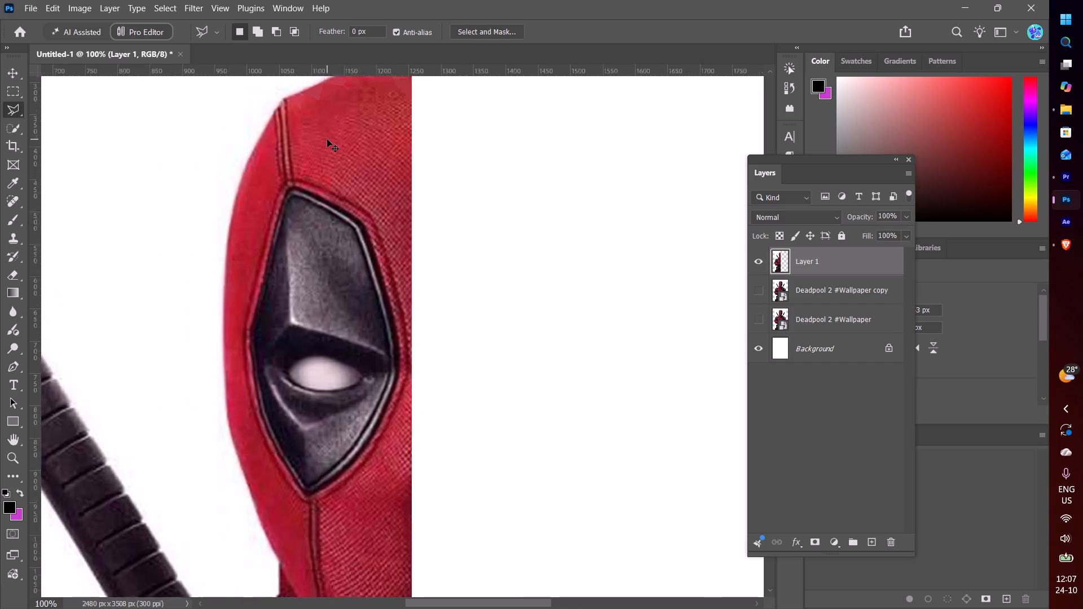
{"action": "key", "text": "ctrl+equal"}
{"action": "key", "text": "ctrl+equal"}
{"action": "key", "text": "ctrl+equal"}
{"action": "key", "text": "ctrl+equal"}
{"action": "scroll", "coordinate": [327, 139], "scroll_direction": "up", "scroll_amount": 20}
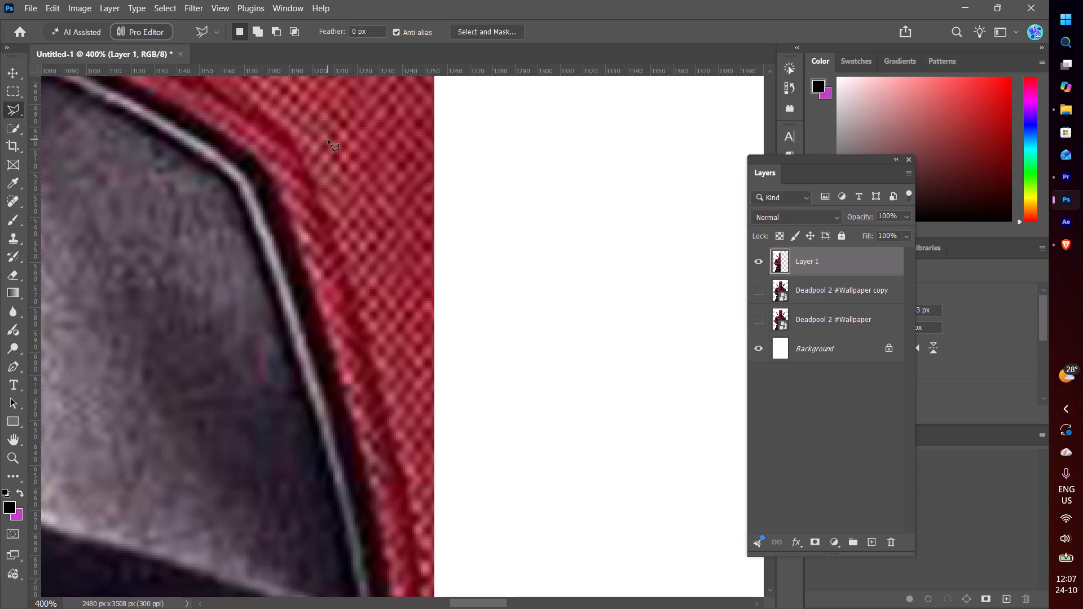
{"action": "scroll", "coordinate": [328, 139], "scroll_direction": "up", "scroll_amount": 12}
{"action": "scroll", "coordinate": [328, 139], "scroll_direction": "up", "scroll_amount": 20}
{"action": "scroll", "coordinate": [328, 139], "scroll_direction": "up", "scroll_amount": 5}
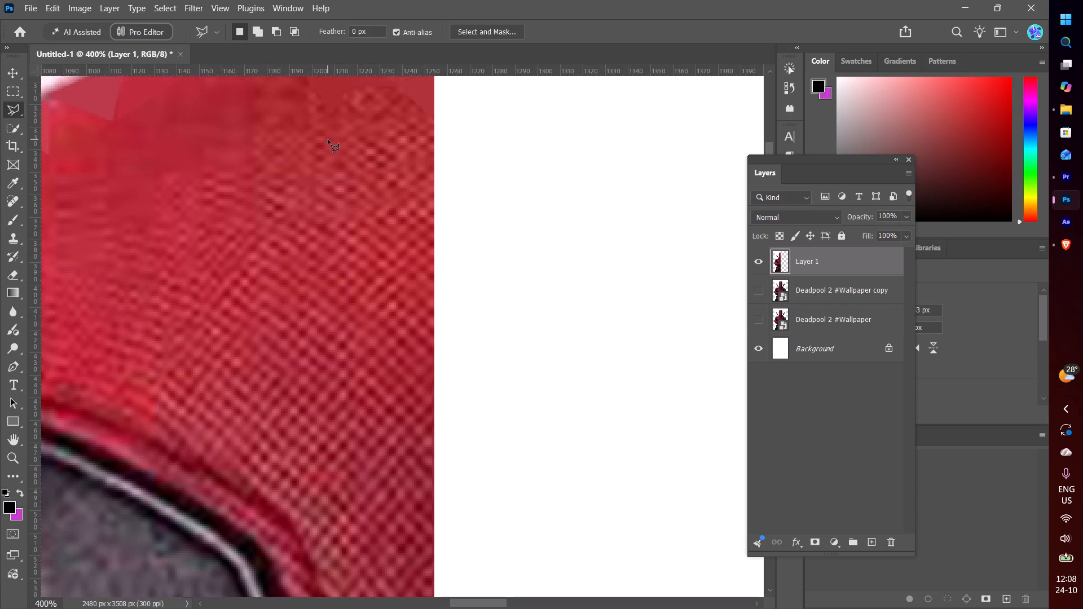
{"action": "scroll", "coordinate": [328, 139], "scroll_direction": "up", "scroll_amount": 4}
{"action": "left_click_drag", "start_coordinate": [469, 602], "coordinate": [452, 591]}
{"action": "left_click", "coordinate": [410, 108]}
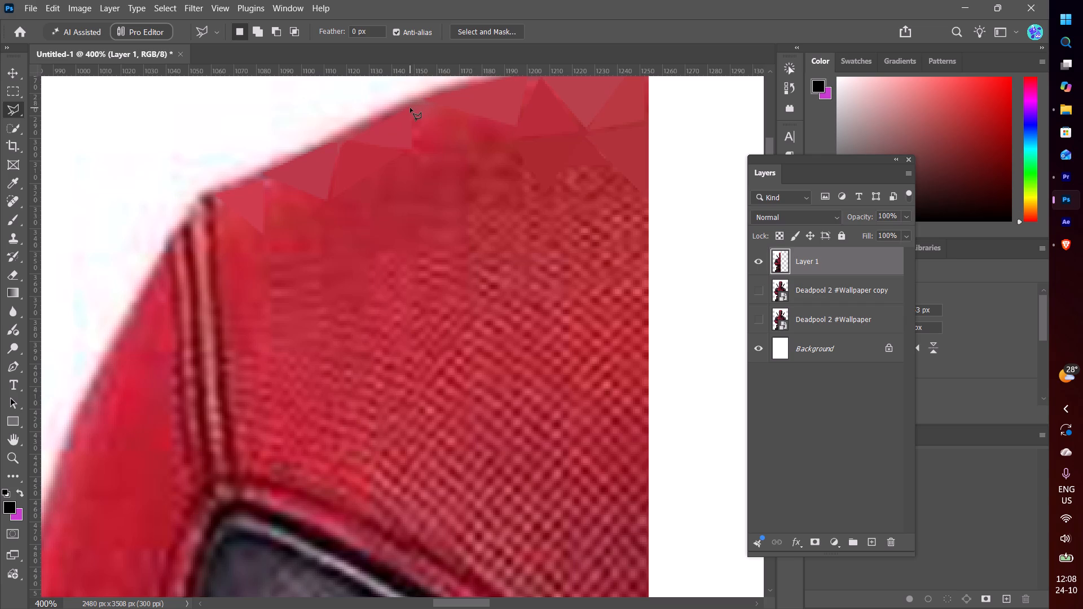
{"action": "left_click", "coordinate": [414, 145]}
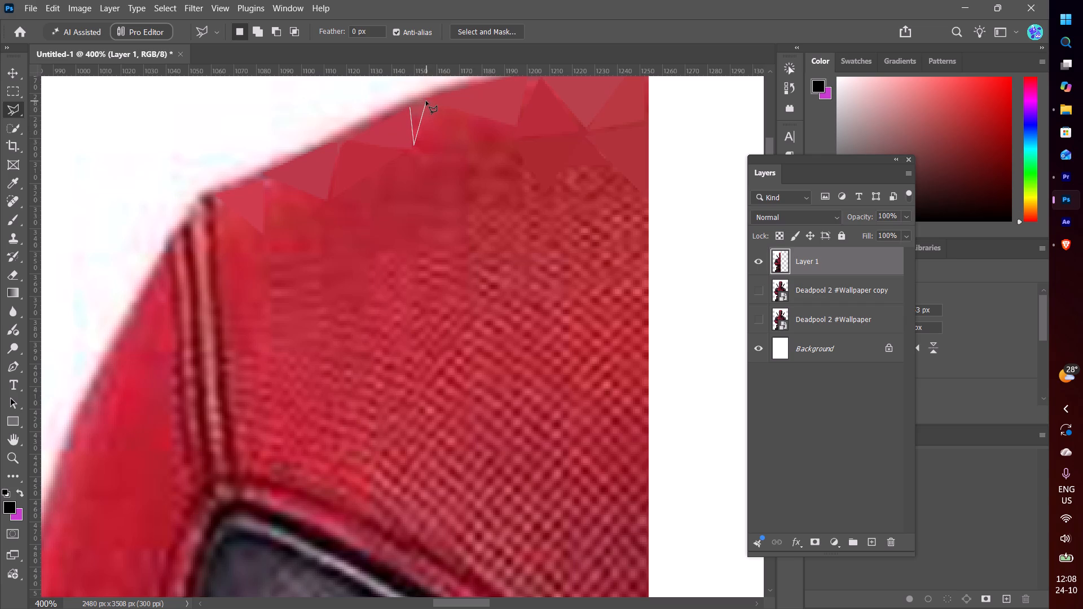
{"action": "left_click", "coordinate": [426, 101]}
{"action": "left_click", "coordinate": [411, 108]}
{"action": "left_click", "coordinate": [191, 10]}
{"action": "left_click", "coordinate": [212, 27]}
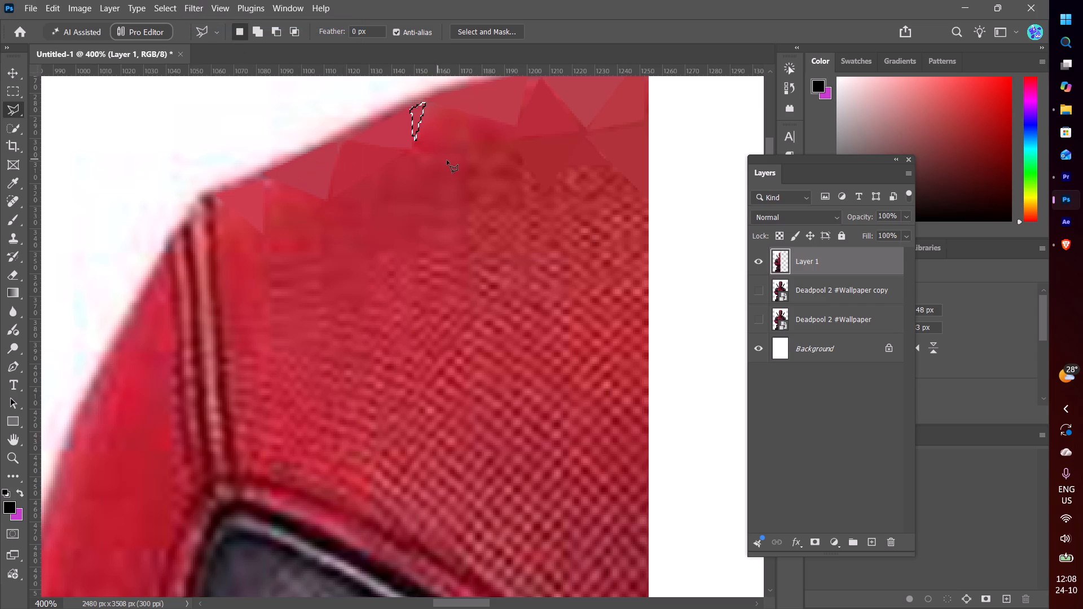
{"action": "key", "text": "ctrl+d"}
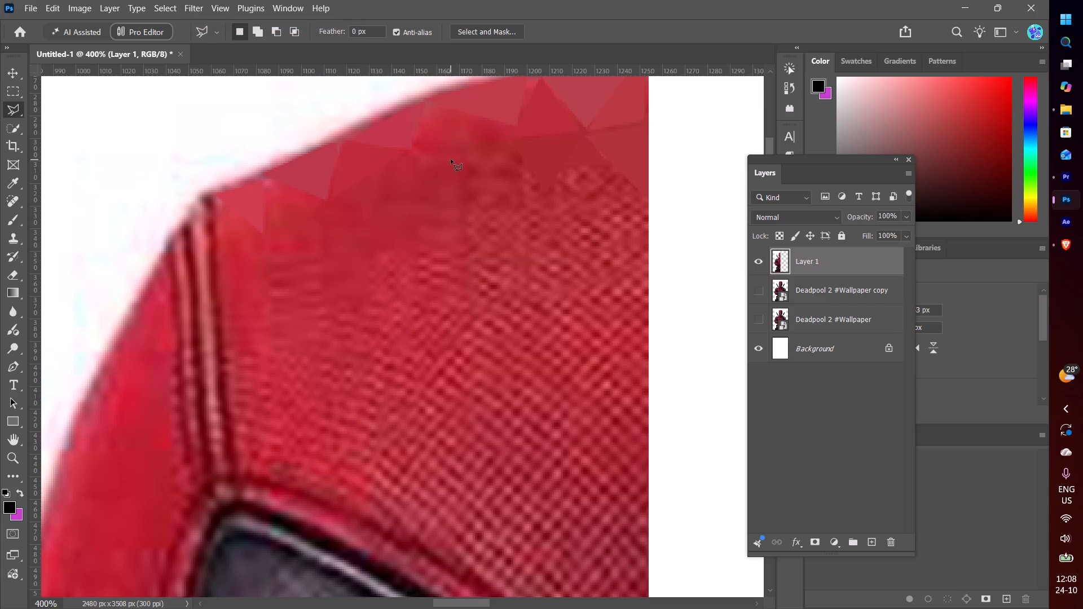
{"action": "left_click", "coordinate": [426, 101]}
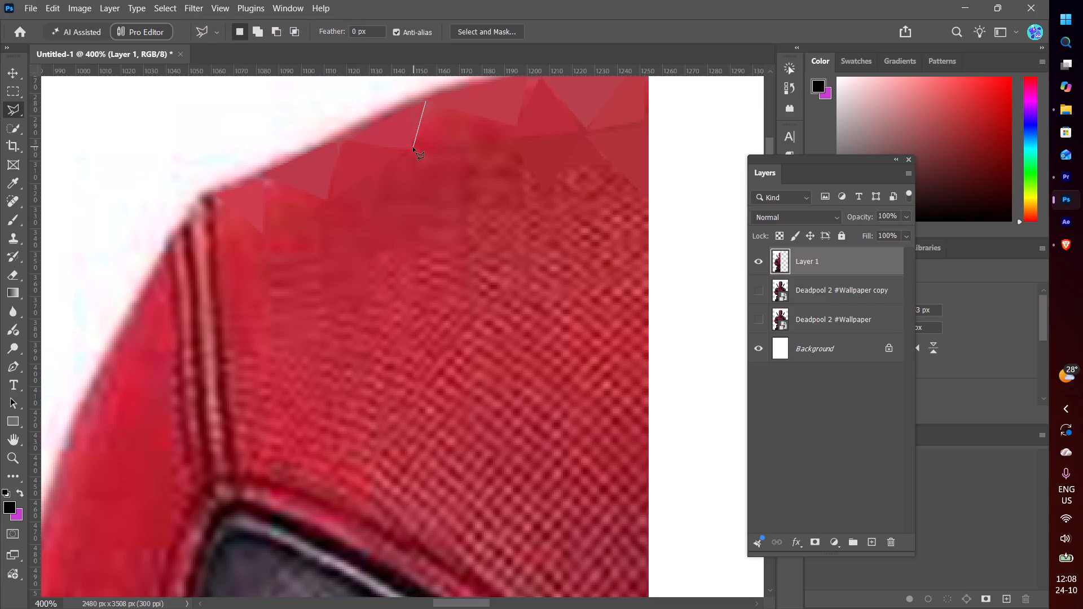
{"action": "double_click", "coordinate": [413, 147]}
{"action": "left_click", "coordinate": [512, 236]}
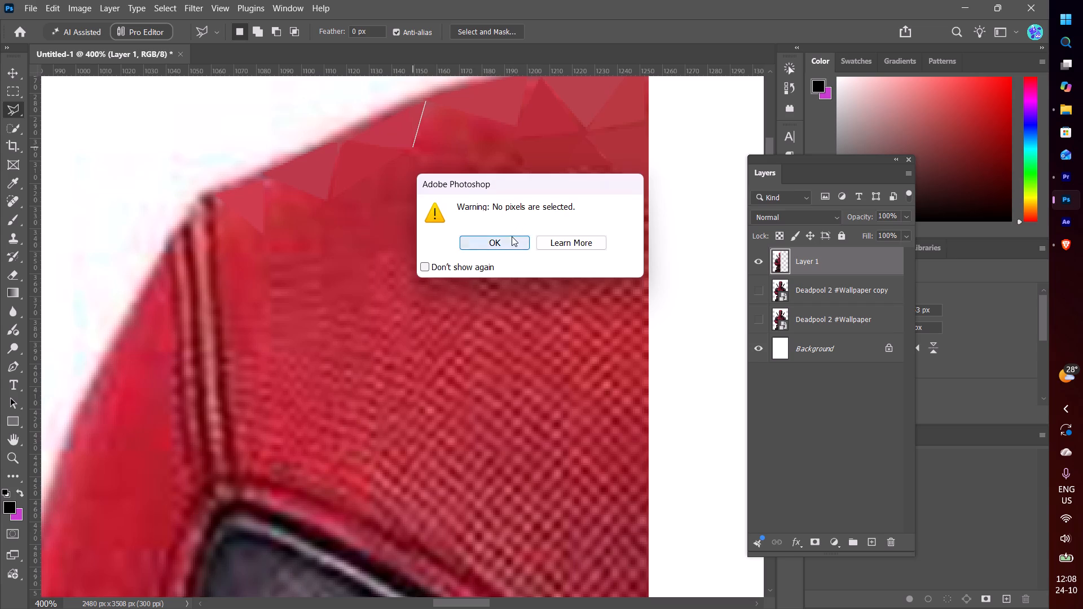
Select the triangular gap between the facet beside the forehead seam's upper end and its neighbouring outline facet, apply the Average blur and deselect.
{"action": "left_click", "coordinate": [266, 179]}
{"action": "left_click", "coordinate": [264, 233]}
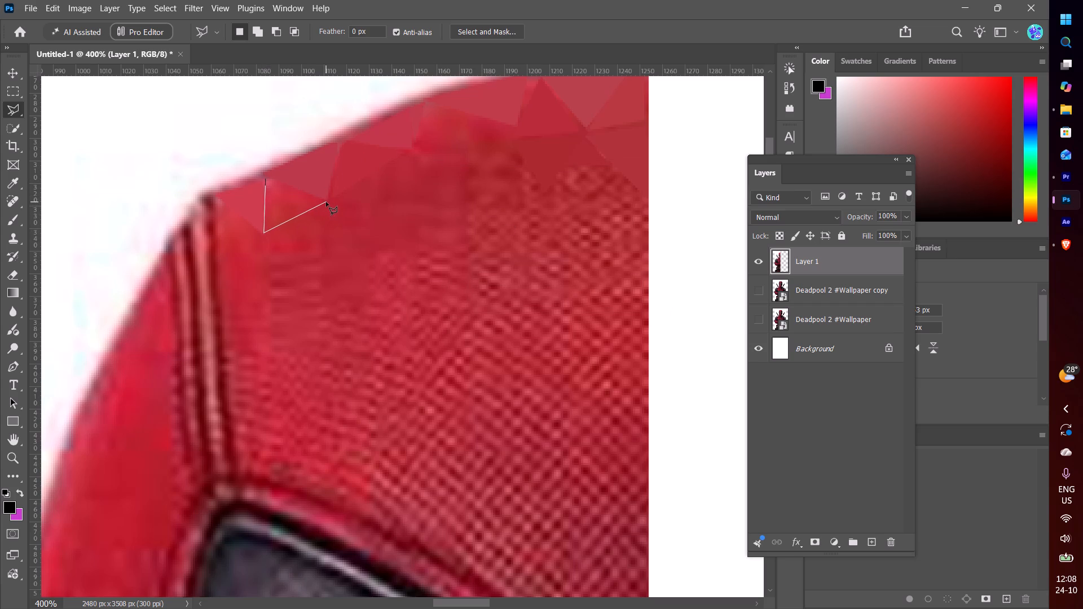
{"action": "left_click", "coordinate": [326, 202]}
{"action": "left_click", "coordinate": [265, 178]}
{"action": "left_click", "coordinate": [199, 15]}
{"action": "left_click", "coordinate": [207, 23]}
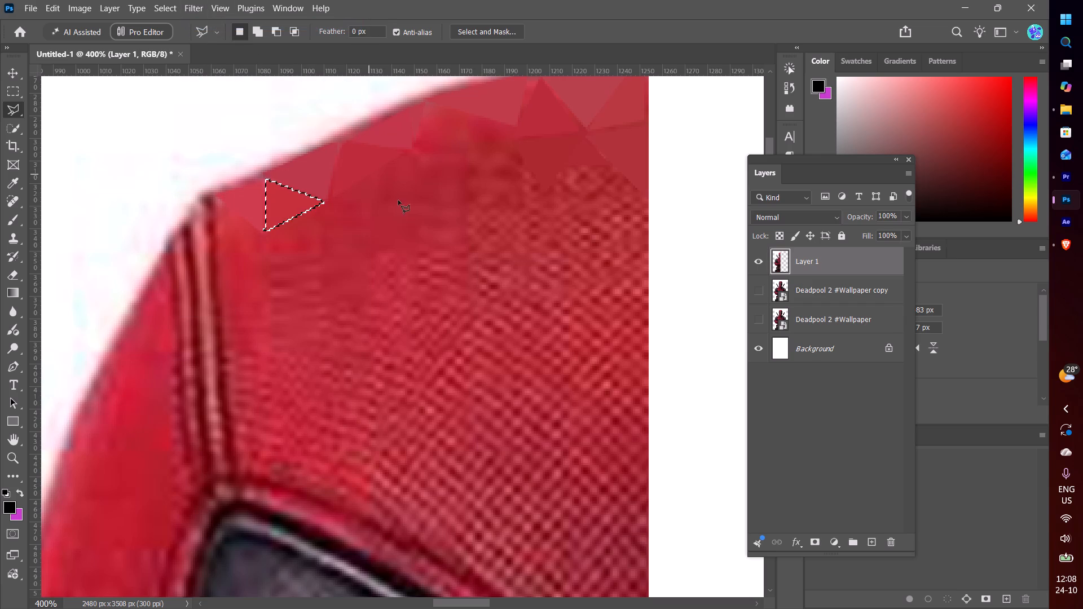
{"action": "key", "text": "ctrl+d"}
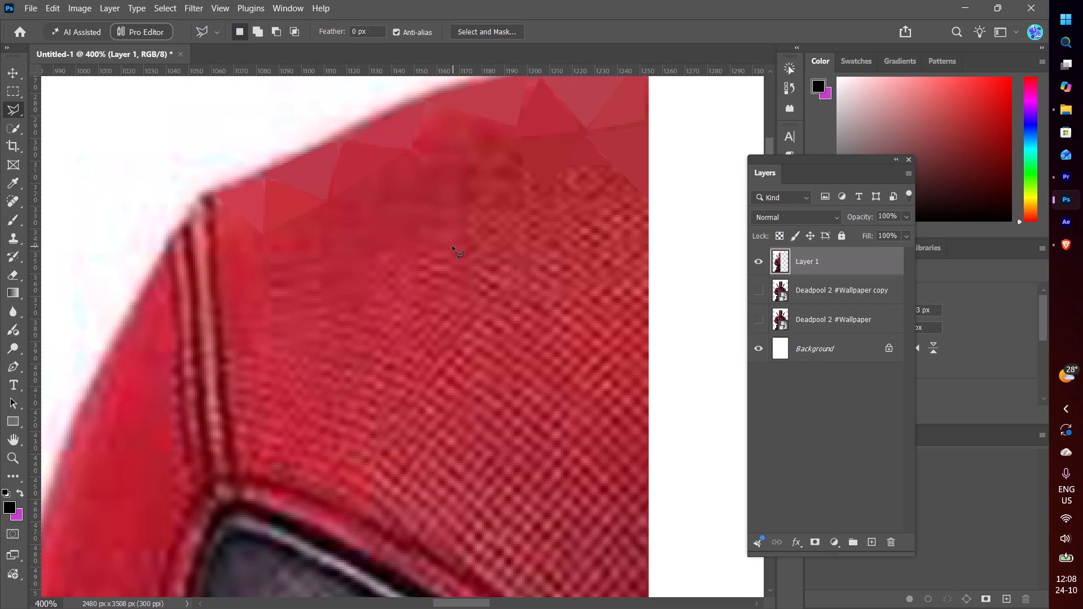
Select a triangle running down the inner edge of the forehead seam below the first seam-side facet, apply the Average blur and deselect.
{"action": "left_click", "coordinate": [216, 197]}
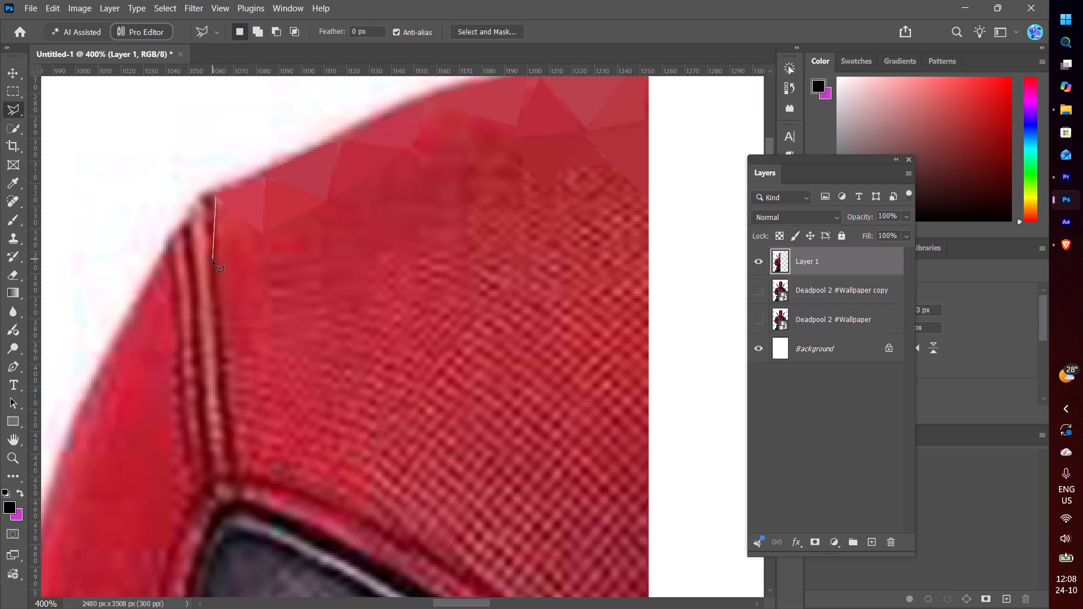
{"action": "left_click", "coordinate": [213, 266]}
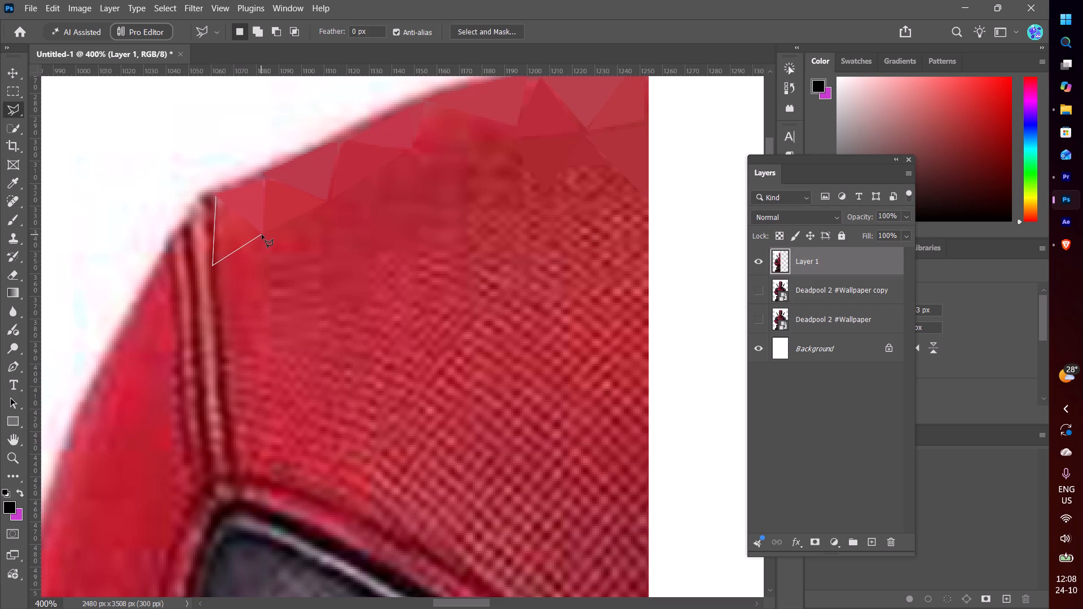
{"action": "double_click", "coordinate": [262, 235]}
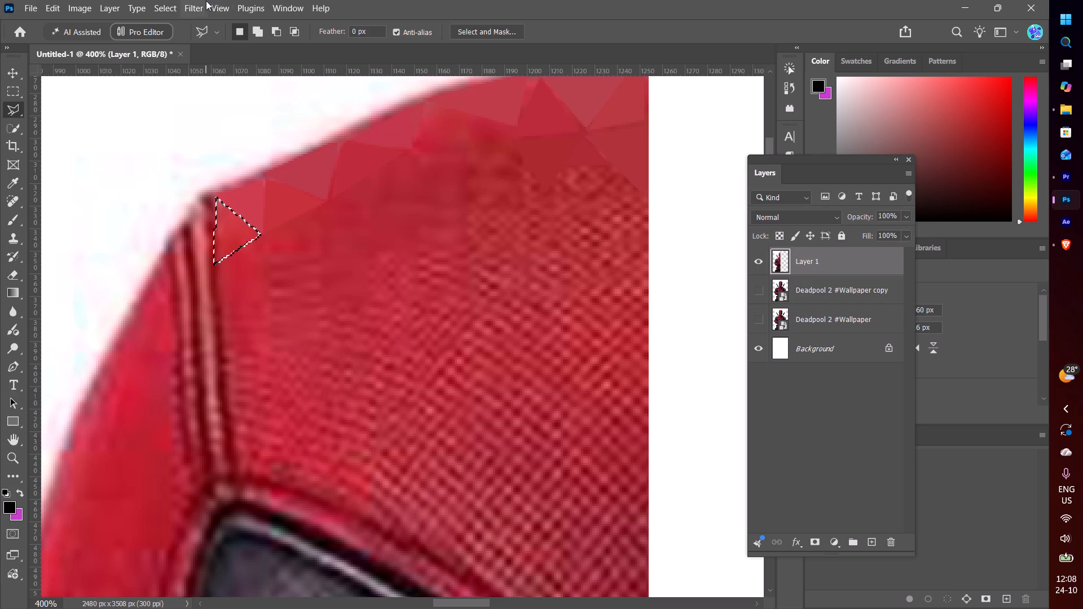
{"action": "left_click", "coordinate": [206, 1]}
{"action": "left_click", "coordinate": [205, 20]}
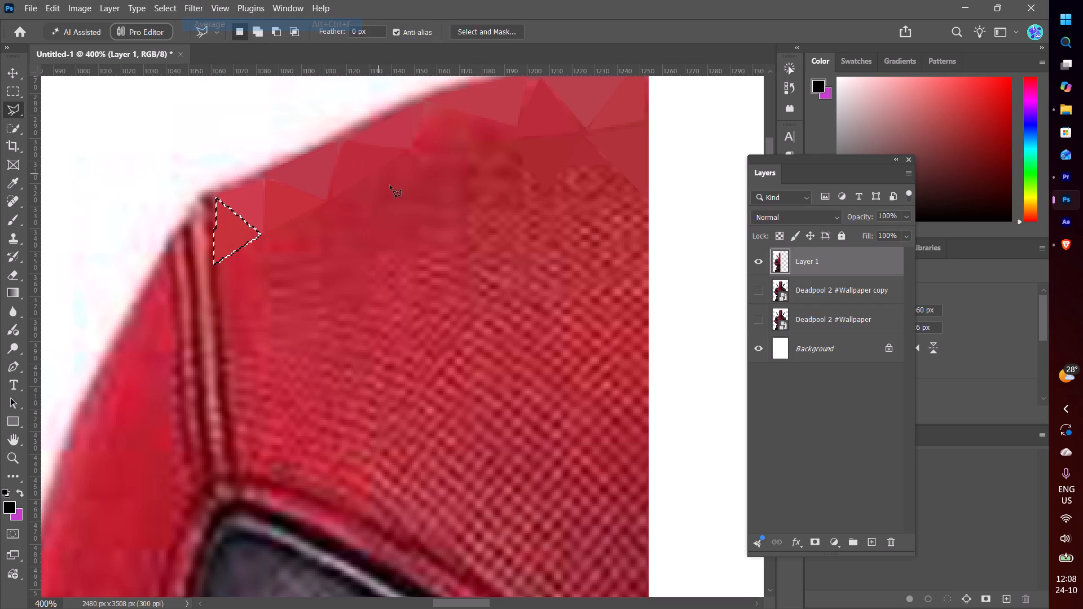
{"action": "key", "text": "ctrl+d"}
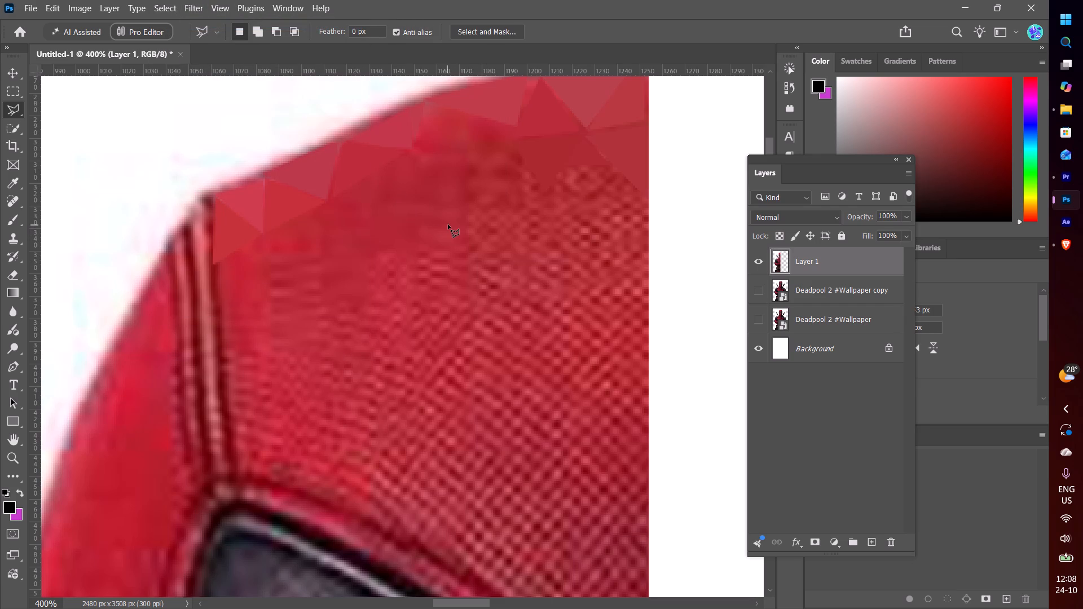
Select a triangle directly beneath the newest seam-side facet, sharing its lower edge, apply the Average blur and deselect.
{"action": "scroll", "coordinate": [448, 224], "scroll_direction": "down", "scroll_amount": 3}
{"action": "scroll", "coordinate": [448, 224], "scroll_direction": "up", "scroll_amount": 3}
{"action": "left_click", "coordinate": [262, 234]}
{"action": "left_click", "coordinate": [257, 277]}
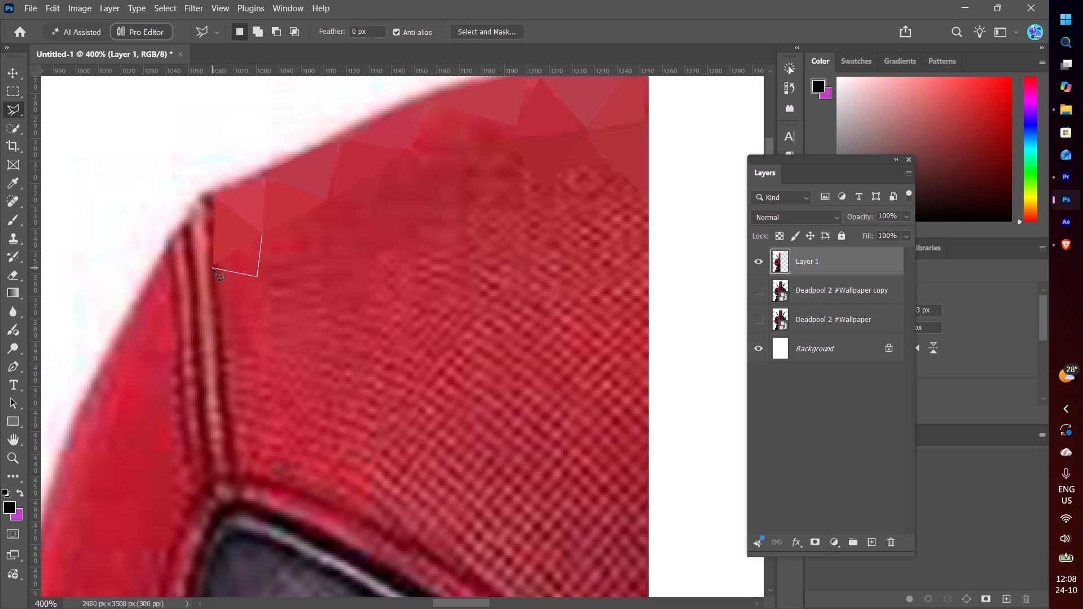
{"action": "left_click", "coordinate": [214, 266]}
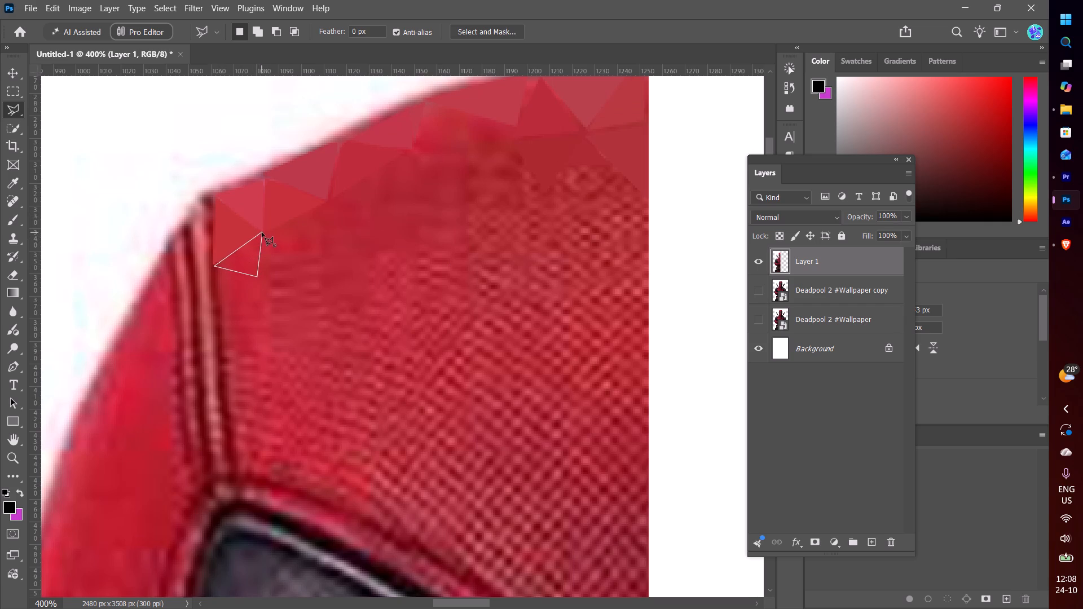
{"action": "left_click", "coordinate": [263, 232]}
{"action": "left_click", "coordinate": [195, 5]}
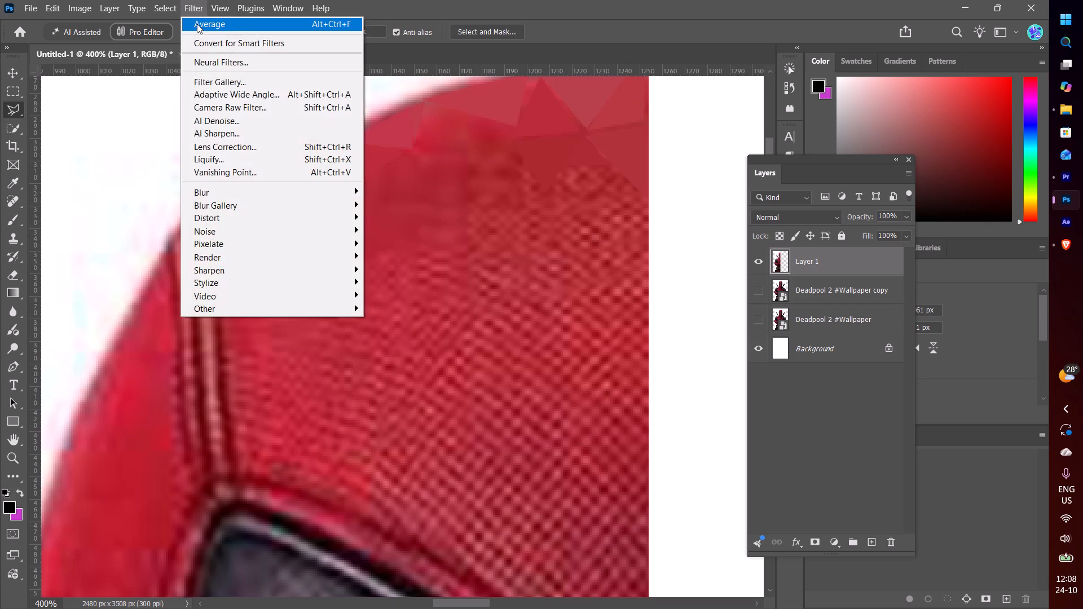
{"action": "left_click", "coordinate": [197, 26]}
{"action": "key", "text": "ctrl+d"}
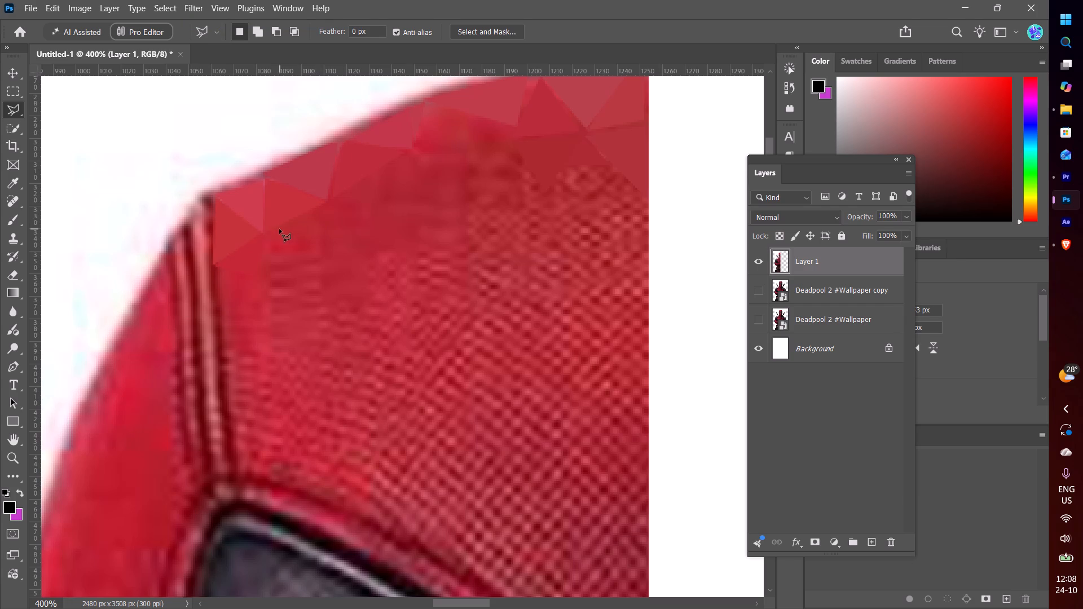
Select a narrow upward-pointing triangle adjoining the last facet on the side away from the seam, apply the Average blur and deselect.
{"action": "left_click", "coordinate": [265, 234]}
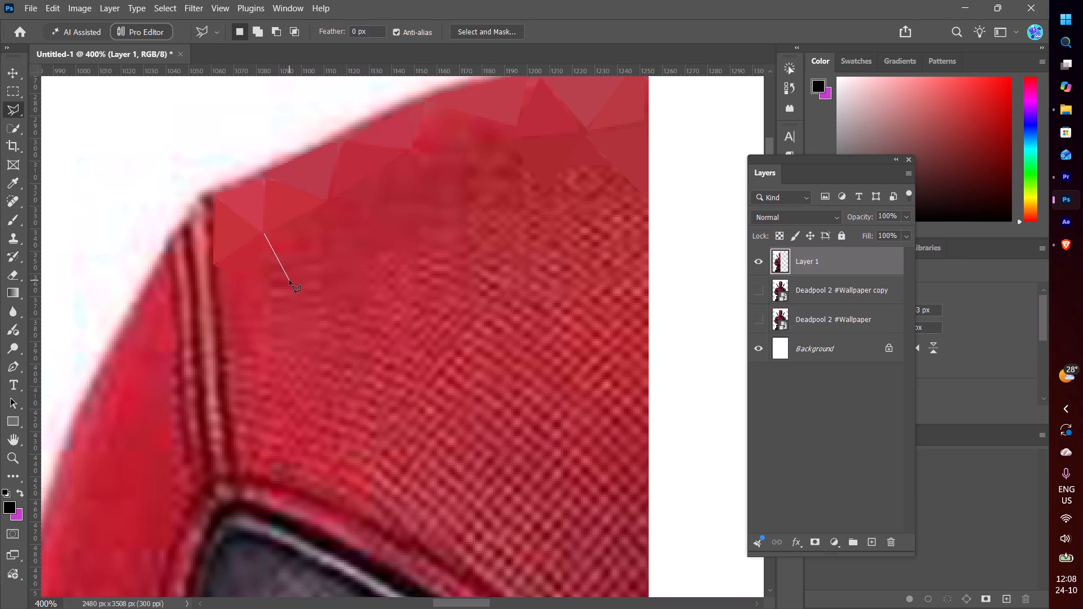
{"action": "left_click", "coordinate": [289, 280]}
{"action": "left_click", "coordinate": [261, 279]}
{"action": "left_click", "coordinate": [265, 236]}
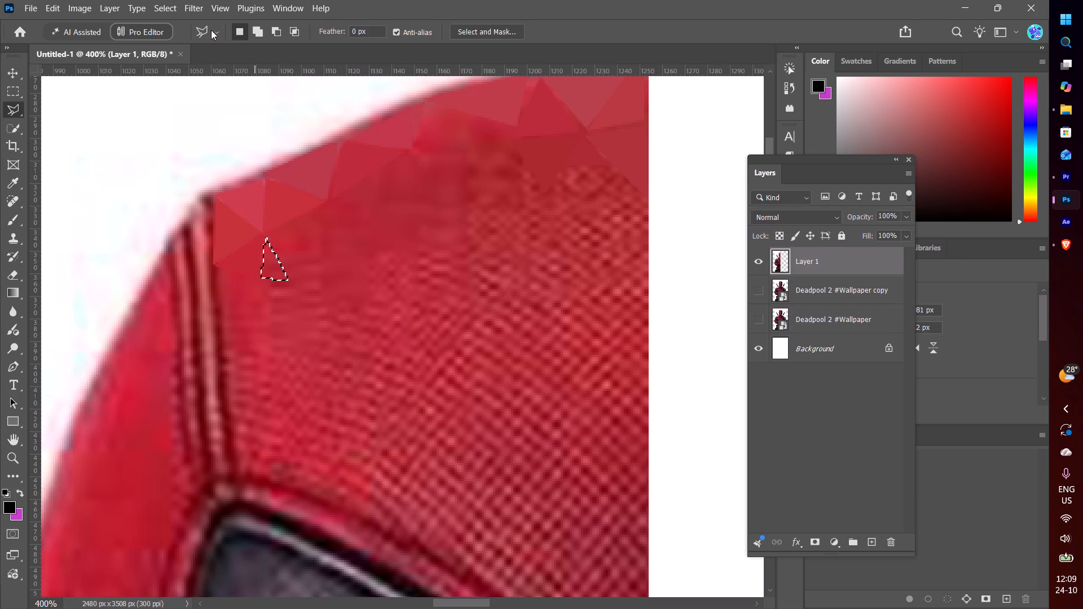
{"action": "left_click", "coordinate": [197, 8]}
{"action": "left_click", "coordinate": [210, 21]}
{"action": "key", "text": "ctrl+d"}
Select the triangular gap below the outline facets midway along the top of the forehead, apply the Average blur and deselect.
{"action": "scroll", "coordinate": [391, 231], "scroll_direction": "down", "scroll_amount": 5}
{"action": "scroll", "coordinate": [391, 231], "scroll_direction": "up", "scroll_amount": 5}
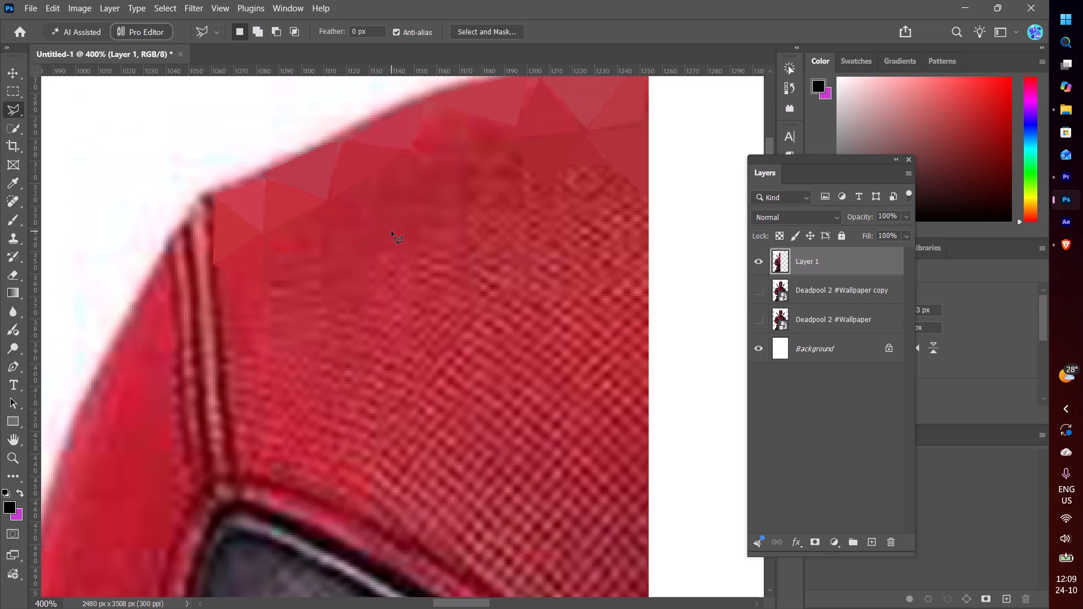
{"action": "left_click", "coordinate": [431, 101]}
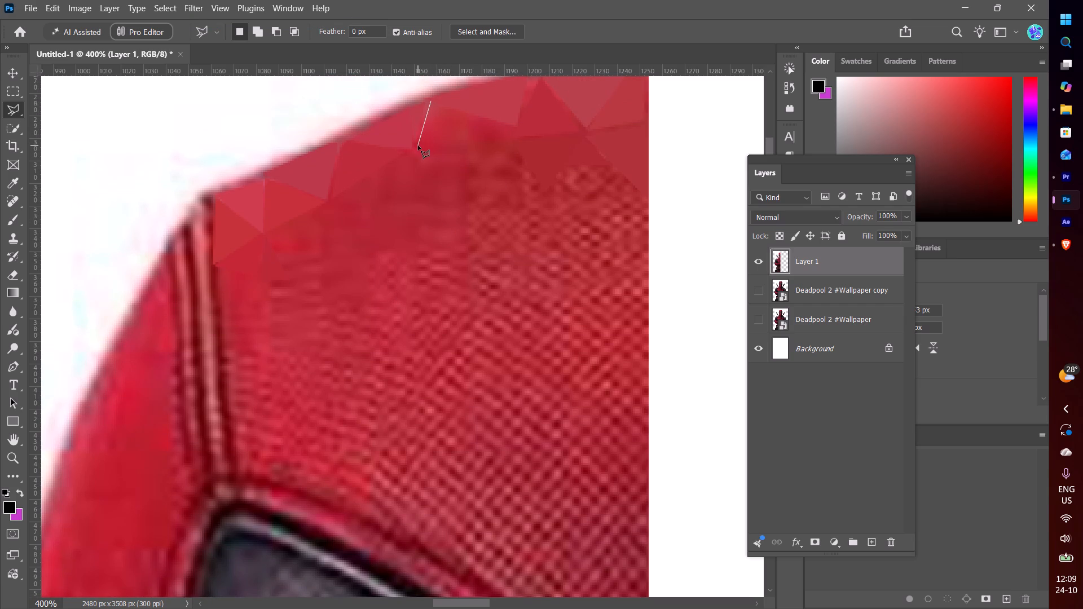
{"action": "left_click", "coordinate": [418, 145]}
{"action": "left_click", "coordinate": [473, 123]}
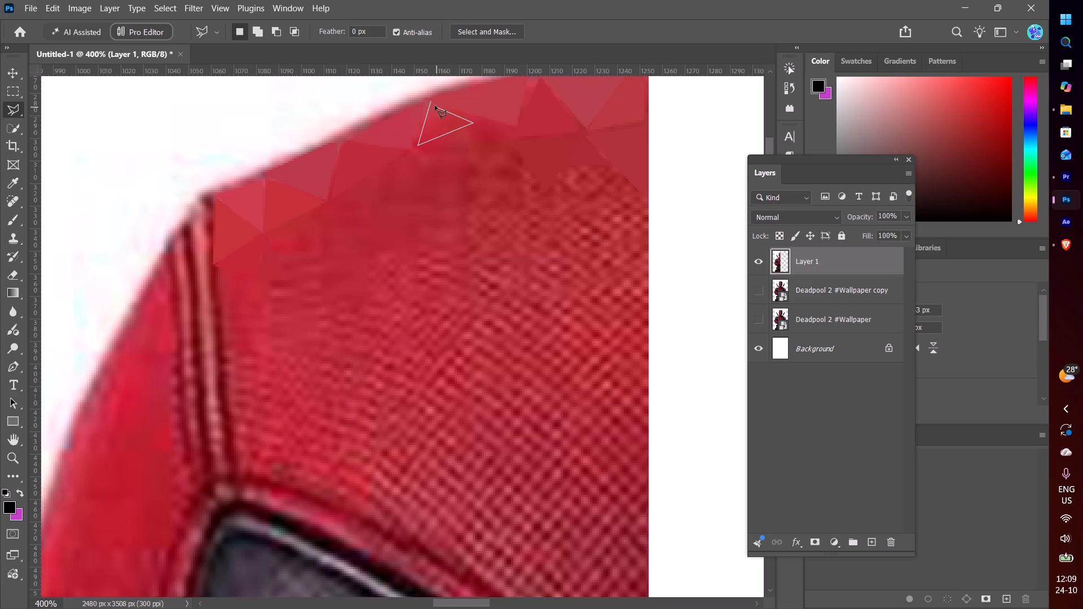
{"action": "left_click", "coordinate": [432, 103]}
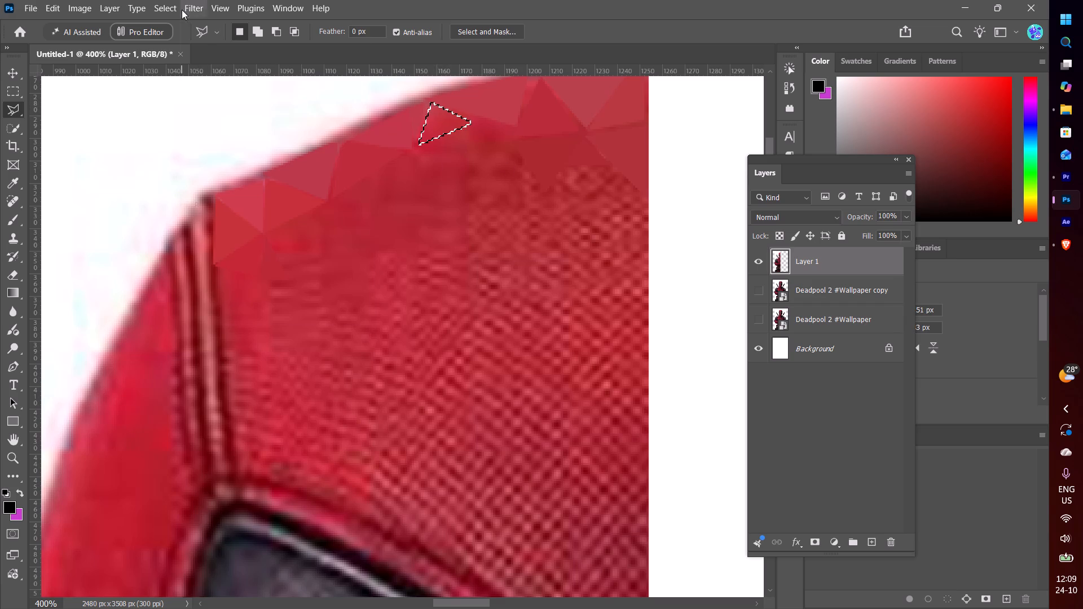
{"action": "left_click", "coordinate": [182, 10]}
{"action": "left_click", "coordinate": [214, 23]}
{"action": "key", "text": "ctrl+d"}
Select a small downward-pointing triangle beside the facet cluster at the forehead seam's upper end, apply the Average blur and deselect.
{"action": "scroll", "coordinate": [491, 239], "scroll_direction": "down", "scroll_amount": 5}
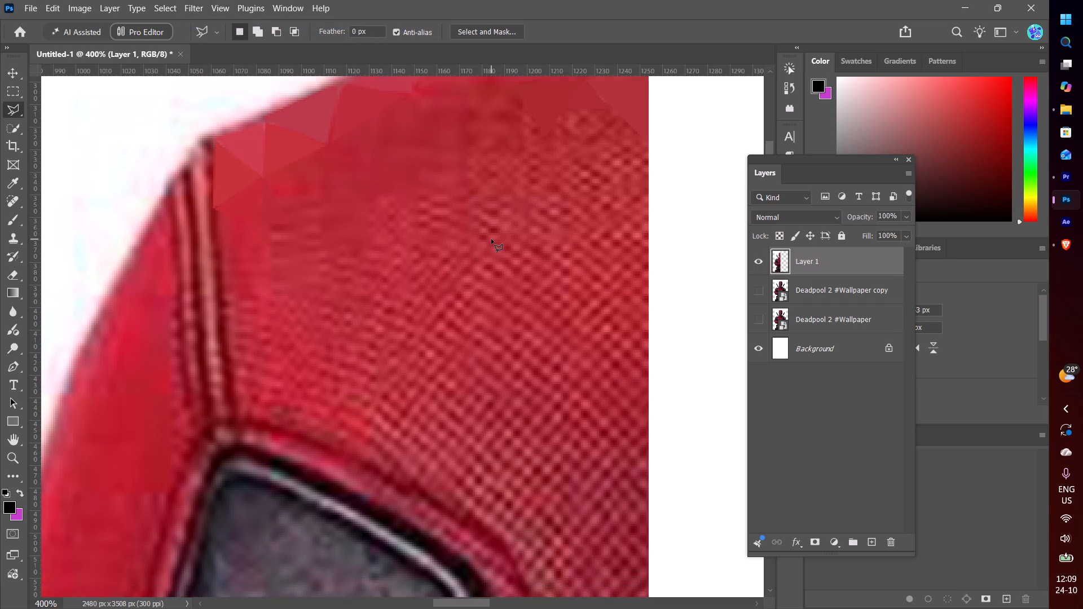
{"action": "scroll", "coordinate": [491, 239], "scroll_direction": "up", "scroll_amount": 4}
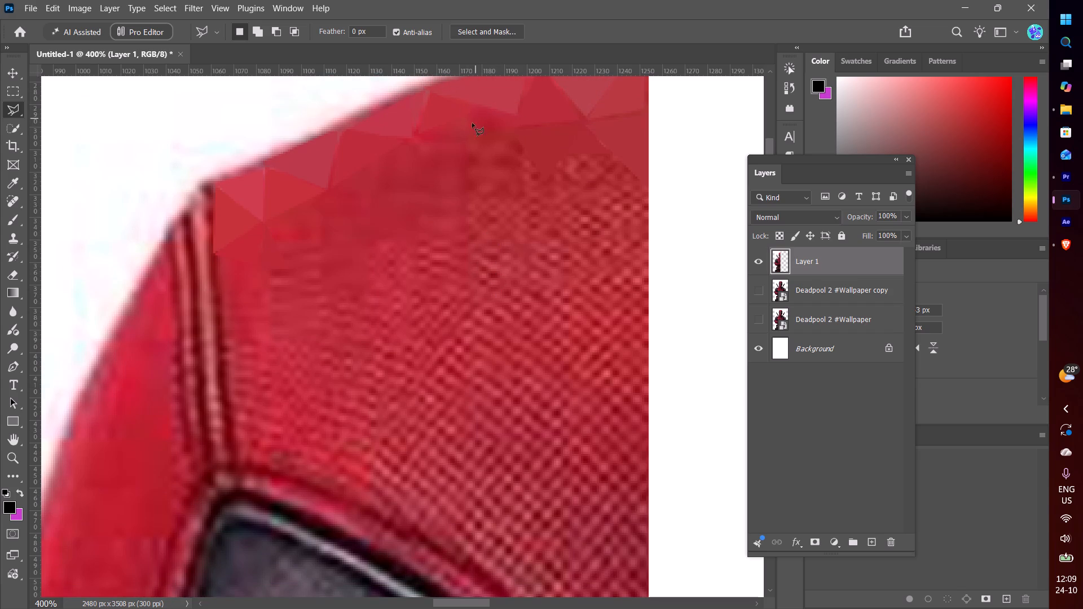
{"action": "left_click", "coordinate": [267, 221]}
{"action": "left_click", "coordinate": [296, 206]}
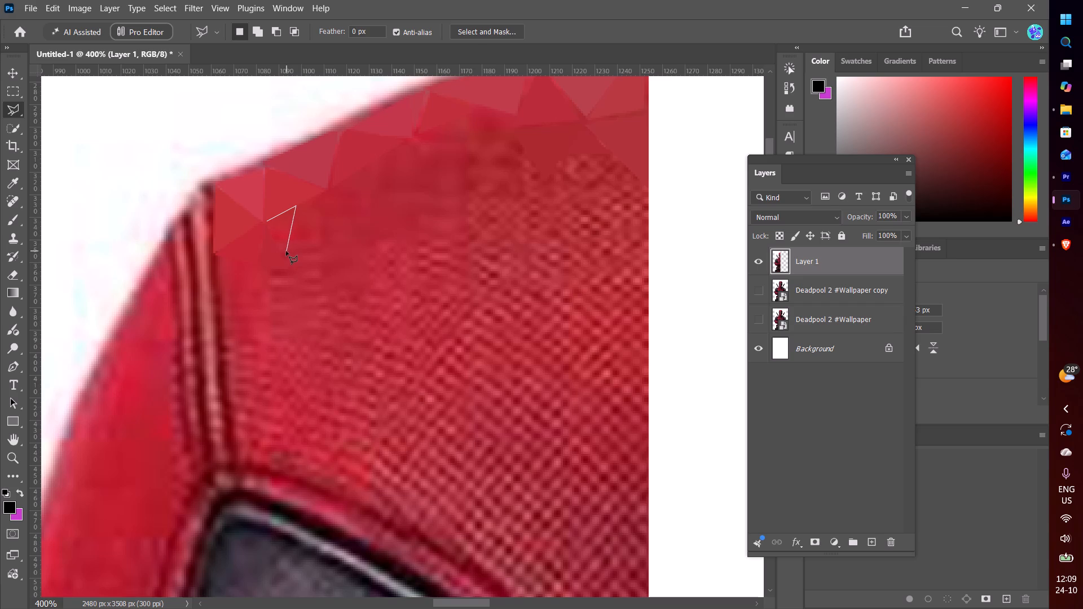
{"action": "double_click", "coordinate": [283, 250]}
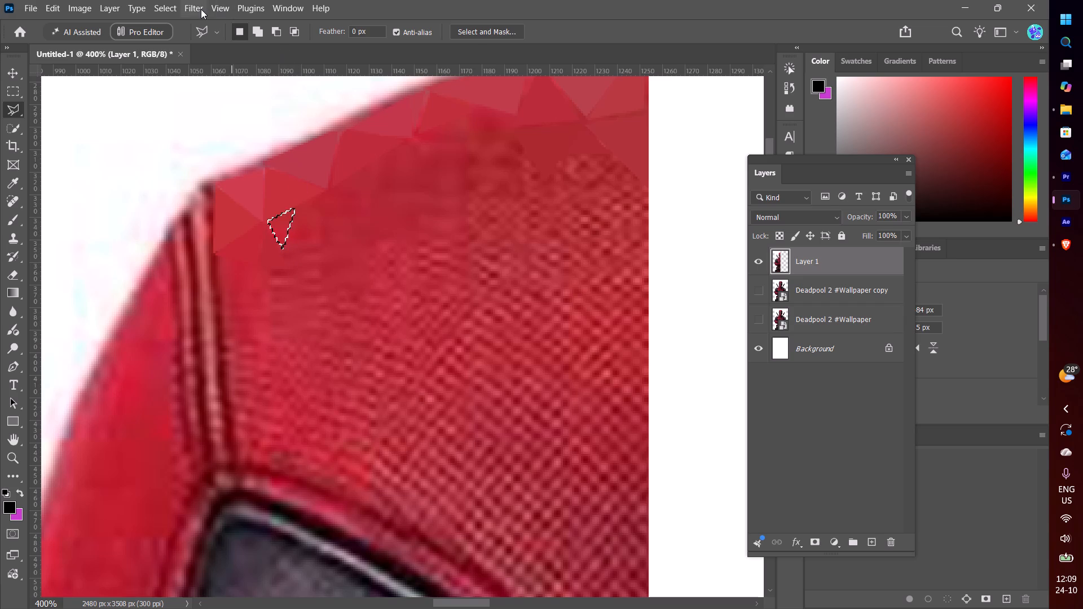
{"action": "left_click", "coordinate": [201, 9]}
{"action": "left_click", "coordinate": [213, 23]}
{"action": "key", "text": "ctrl+d"}
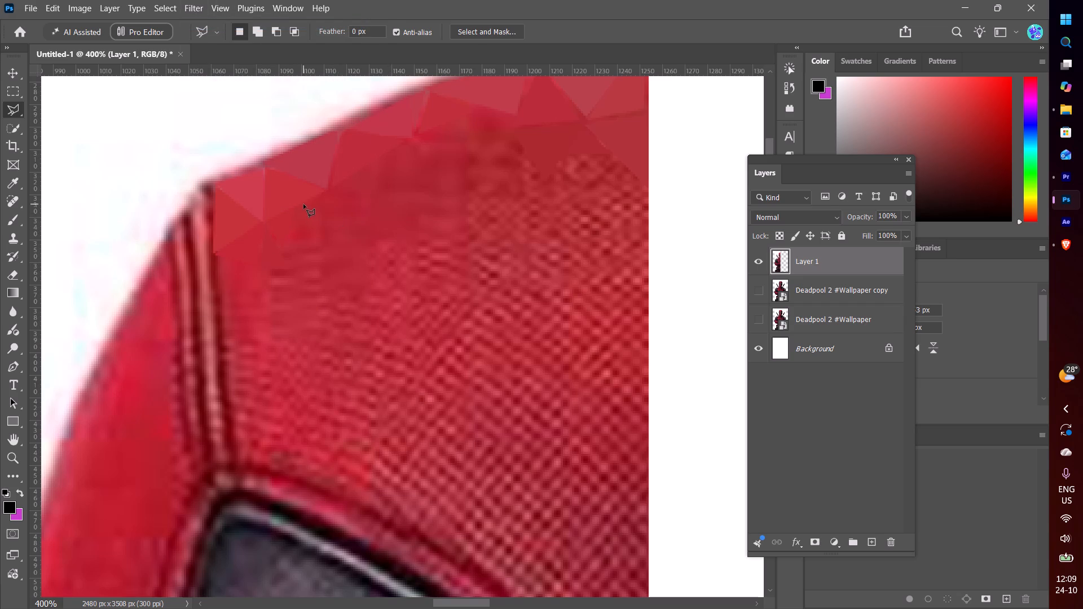
Select an upward-pointing triangle adjoining the newest facet on the side away from the seam, apply the Average blur and deselect.
{"action": "left_click", "coordinate": [297, 208]}
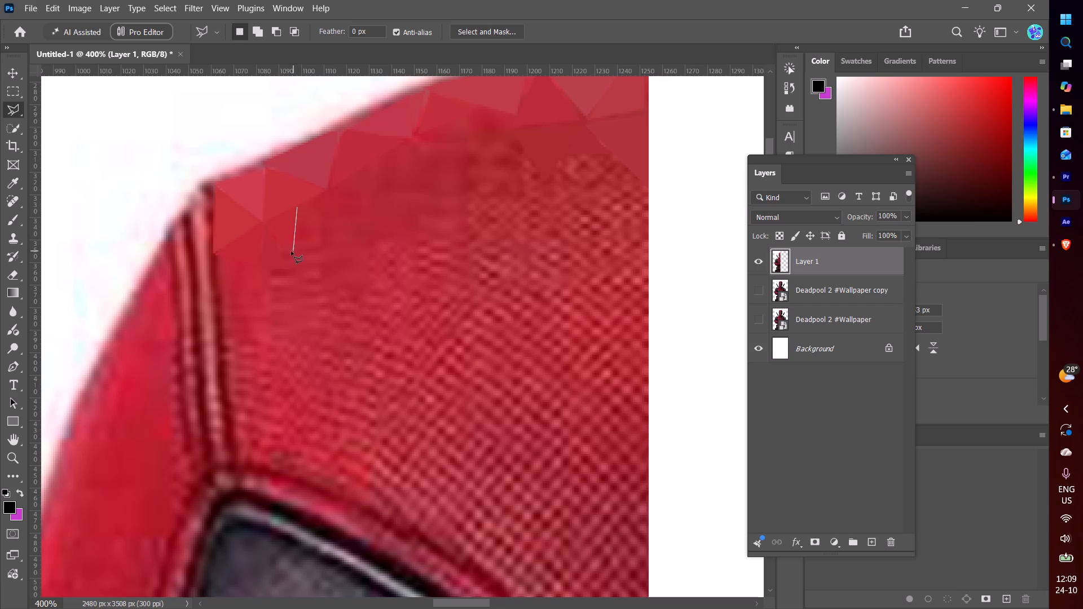
{"action": "left_click", "coordinate": [285, 249]}
{"action": "left_click", "coordinate": [328, 228]}
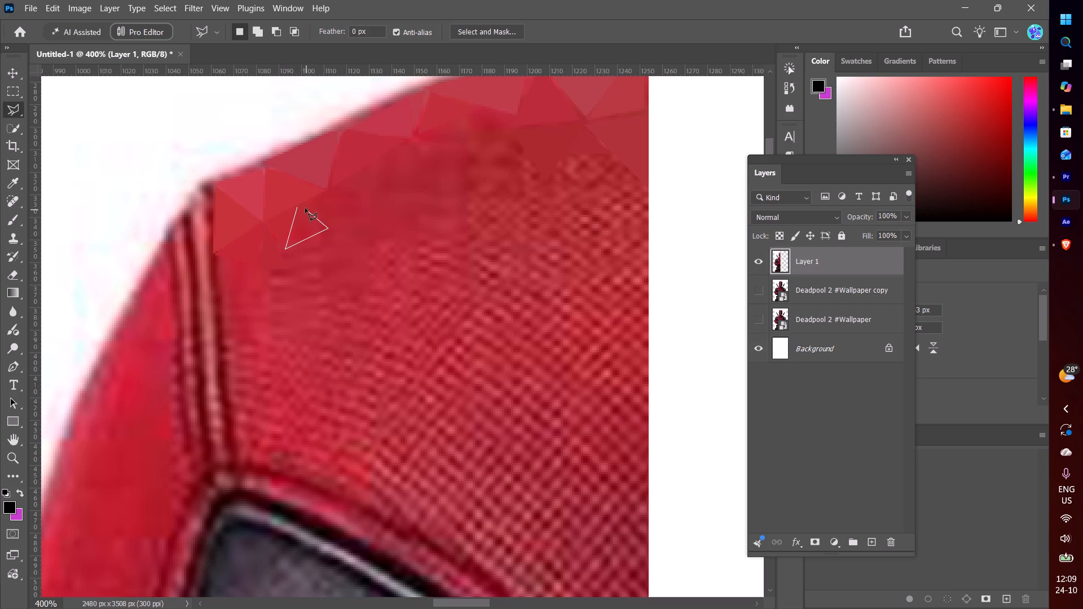
{"action": "left_click", "coordinate": [296, 205]}
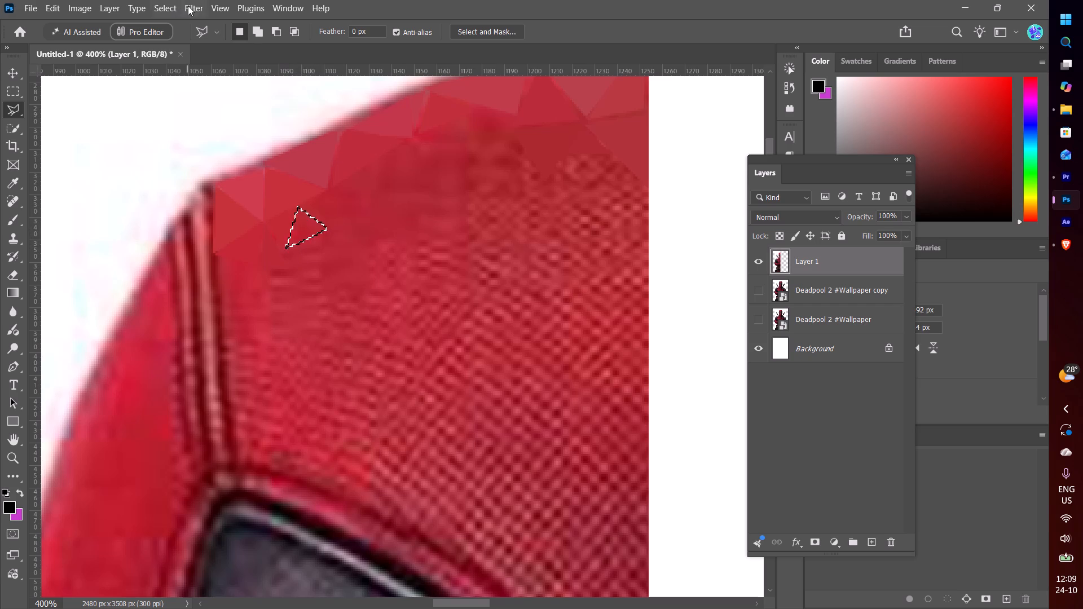
{"action": "left_click", "coordinate": [188, 5]}
{"action": "left_click", "coordinate": [220, 24]}
{"action": "key", "text": "ctrl+d"}
Select a downward-pointing triangle filling the gap between the newest facet and the tip of the outline facet above, apply the Average blur and deselect.
{"action": "scroll", "coordinate": [421, 276], "scroll_direction": "down", "scroll_amount": 4}
{"action": "scroll", "coordinate": [421, 276], "scroll_direction": "up", "scroll_amount": 3}
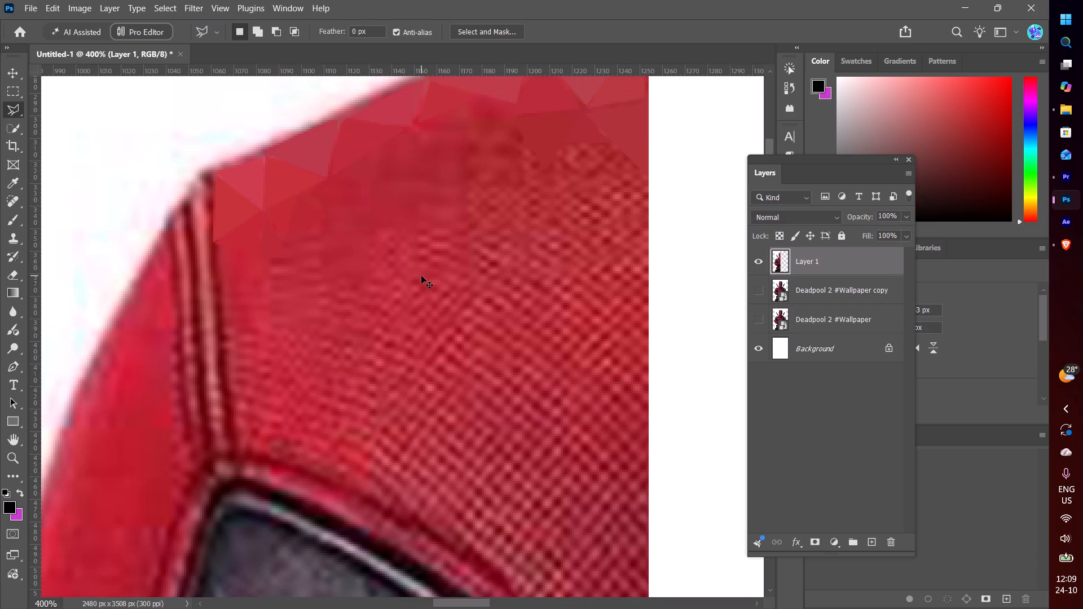
{"action": "key", "text": "ctrl+minus"}
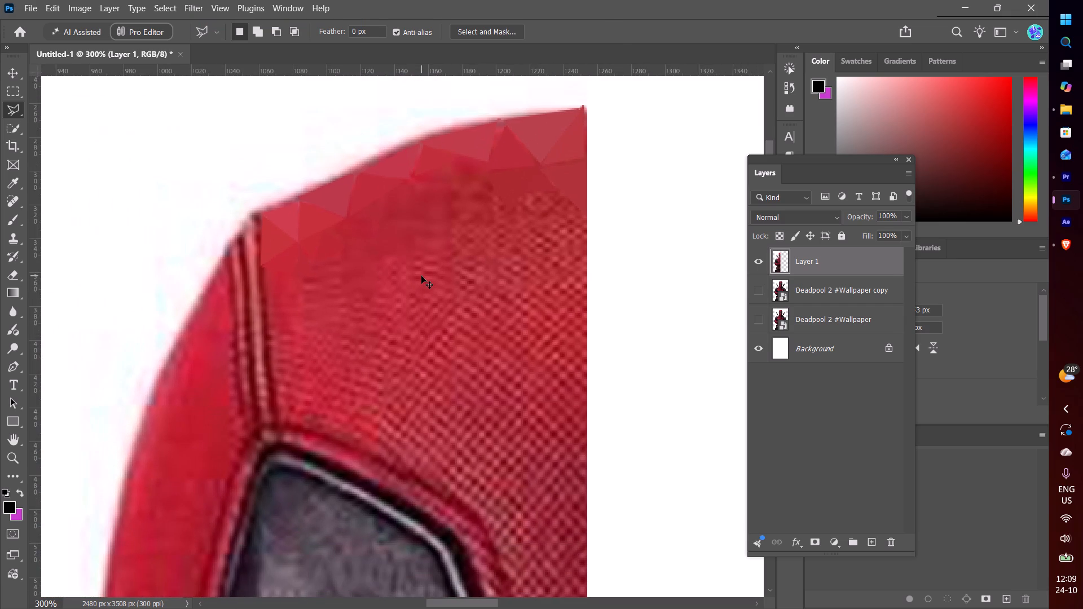
{"action": "key", "text": "ctrl+equal"}
{"action": "key", "text": "ctrl+equal"}
{"action": "key", "text": "ctrl+equal"}
{"action": "key", "text": "ctrl+equal"}
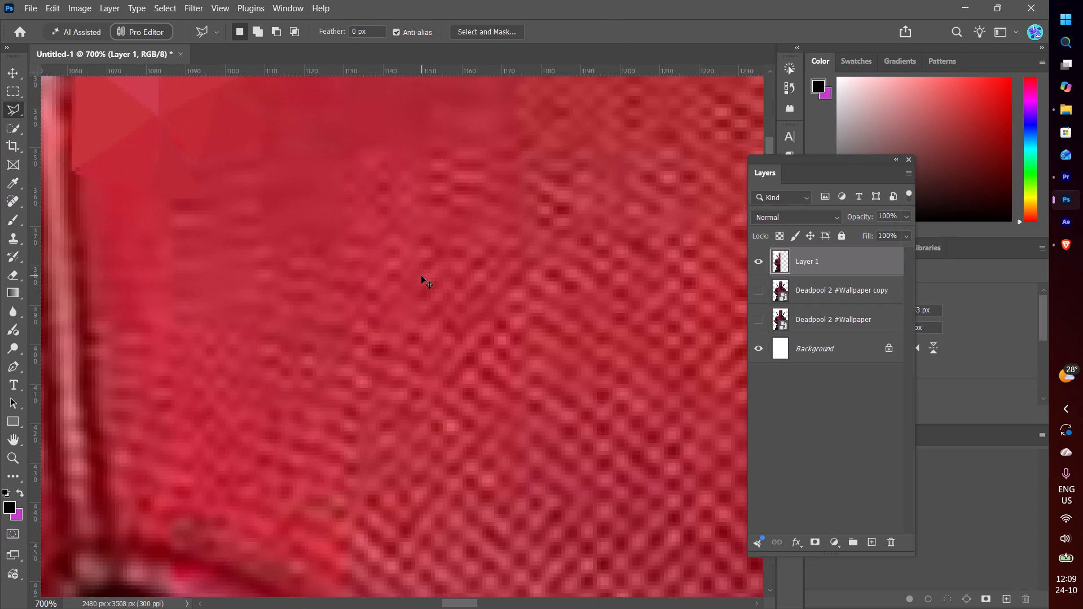
{"action": "key", "text": "ctrl+minus"}
{"action": "scroll", "coordinate": [419, 276], "scroll_direction": "up", "scroll_amount": 5, "text": "ctrl"}
{"action": "scroll", "coordinate": [424, 276], "scroll_direction": "up", "scroll_amount": 4}
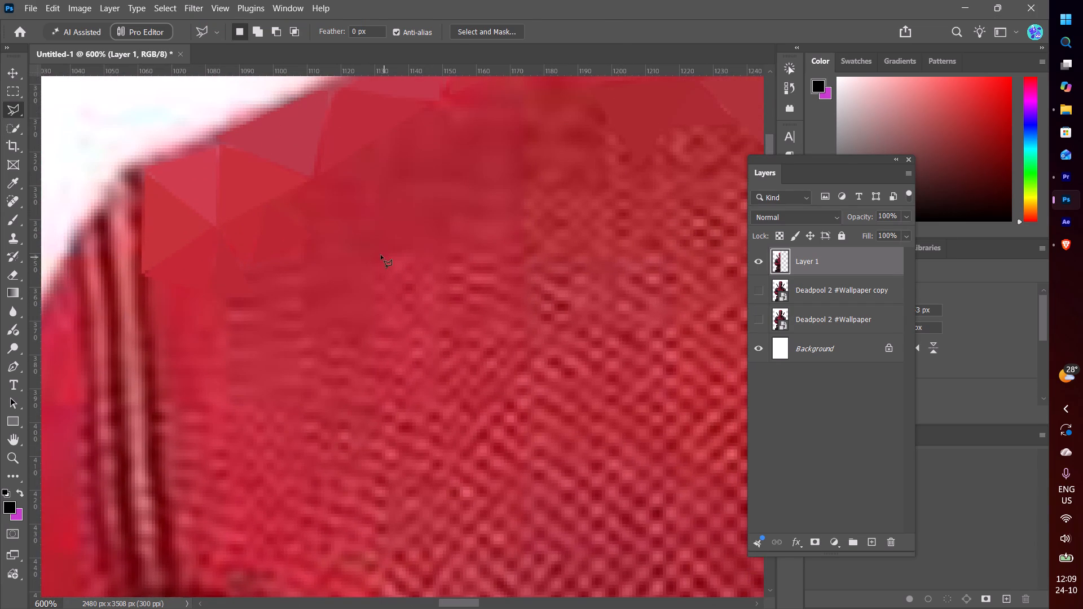
{"action": "left_click", "coordinate": [284, 196]}
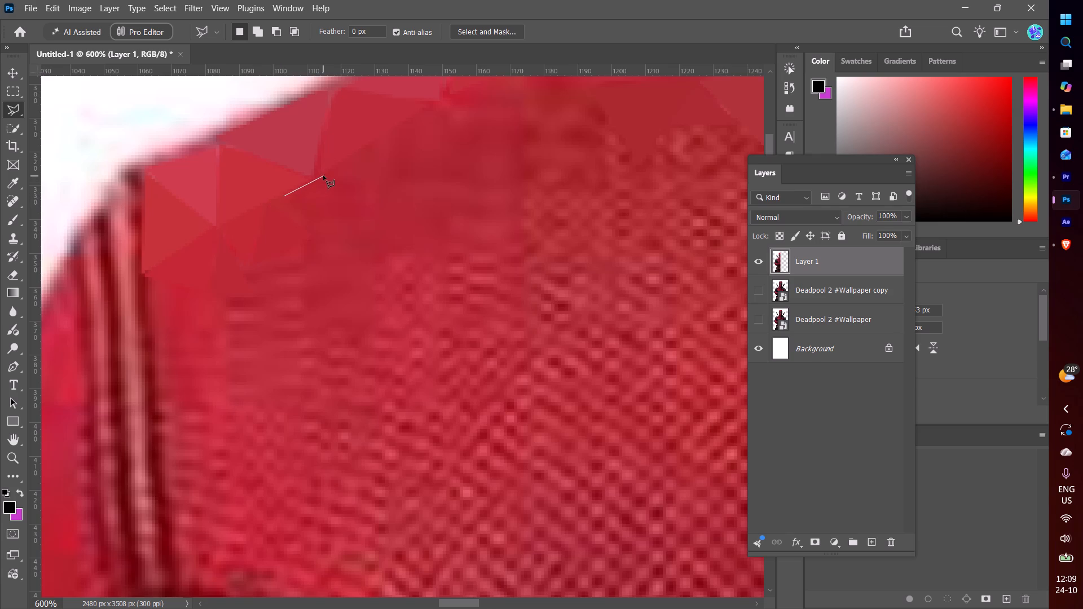
{"action": "left_click", "coordinate": [325, 174]}
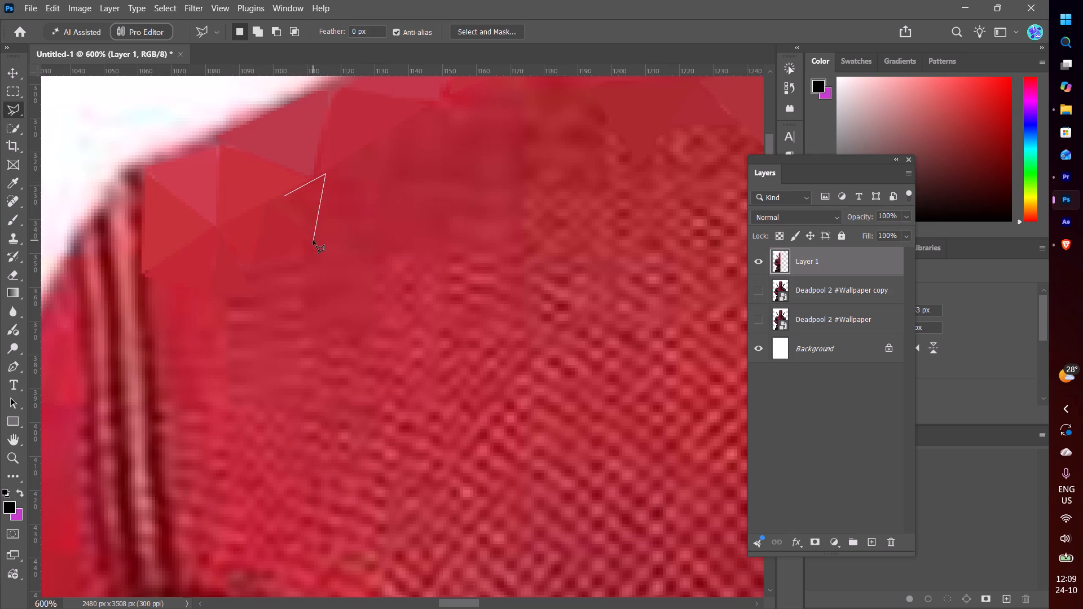
{"action": "left_click", "coordinate": [313, 240]}
{"action": "left_click", "coordinate": [281, 197]}
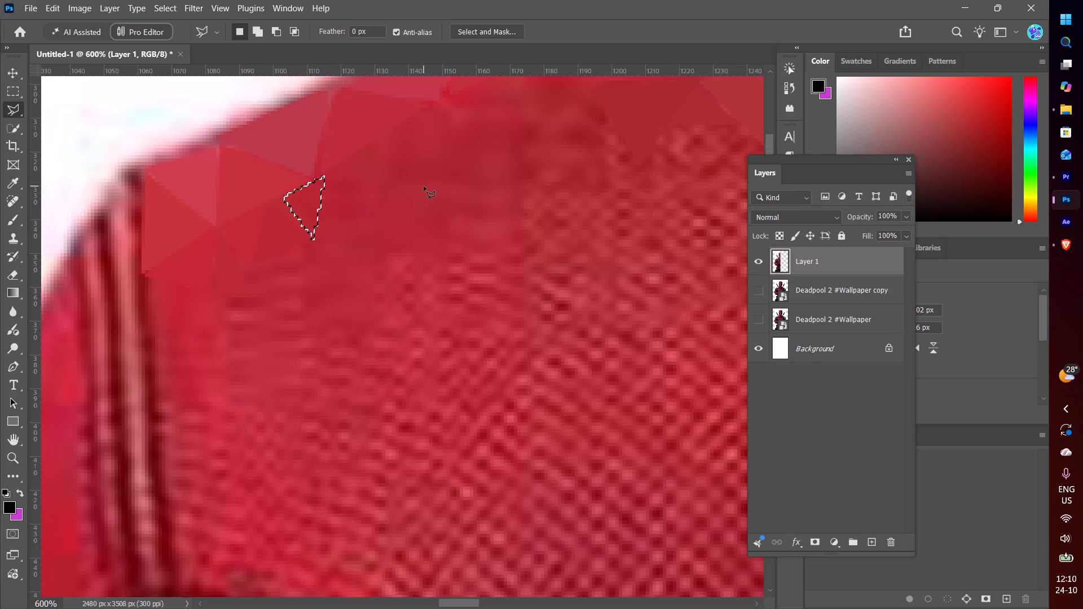
{"action": "left_click", "coordinate": [175, 13]}
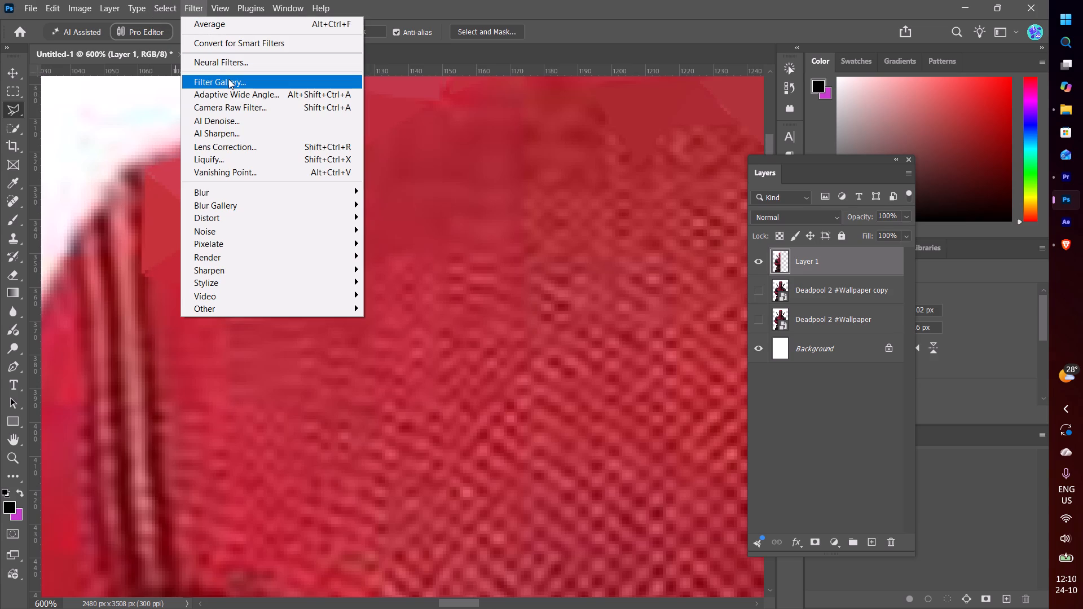
{"action": "left_click", "coordinate": [258, 25]}
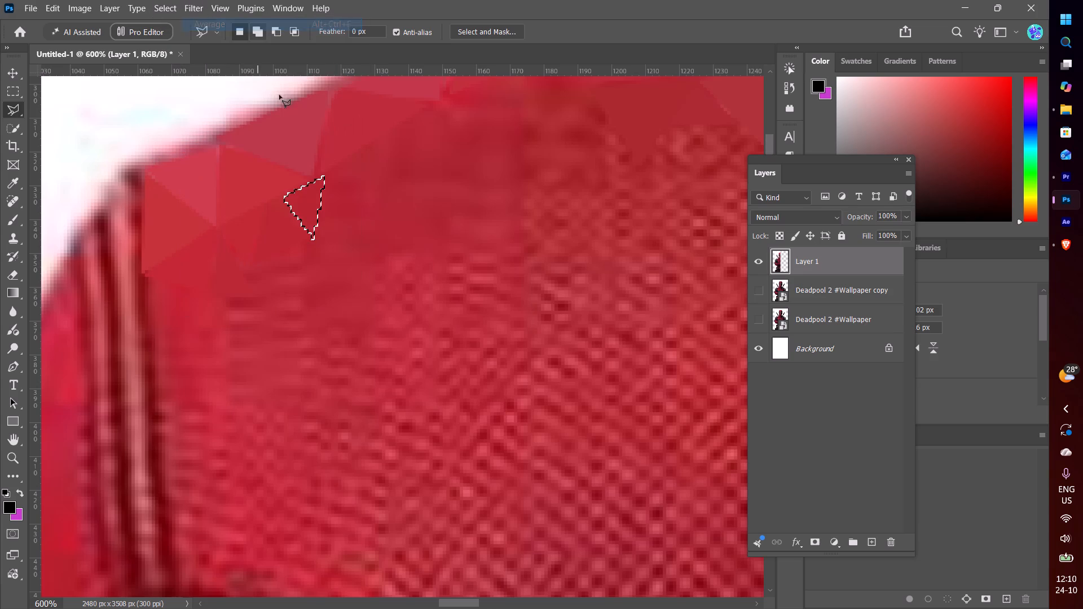
{"action": "key", "text": "ctrl+d"}
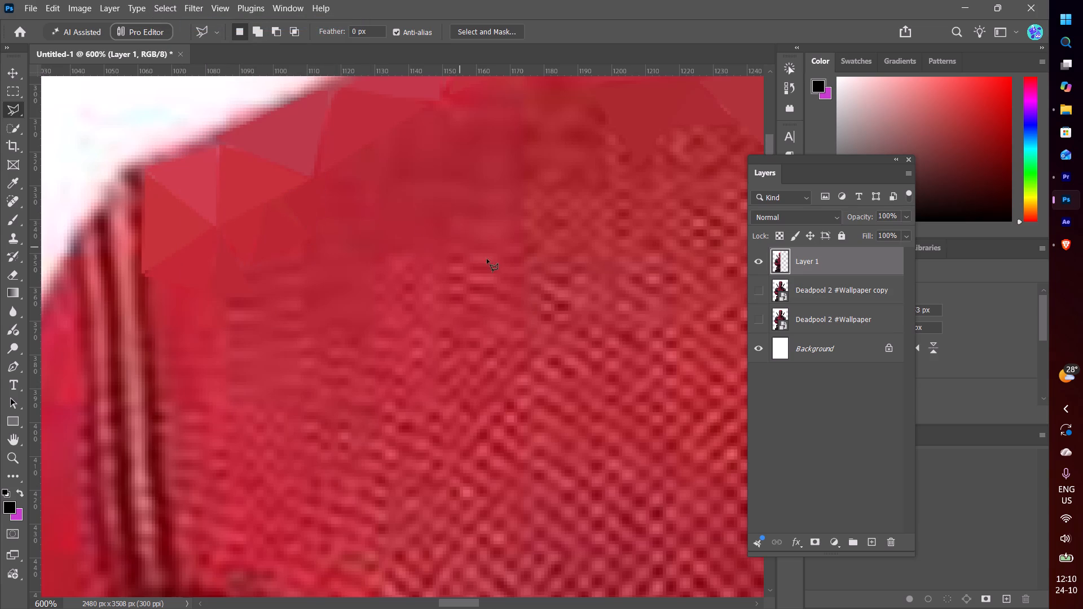
Examine the whole half figure from the mask down to the belt and back up to the collar area.
{"action": "scroll", "coordinate": [376, 202], "scroll_direction": "down", "scroll_amount": 3}
{"action": "key", "text": "ctrl+minus"}
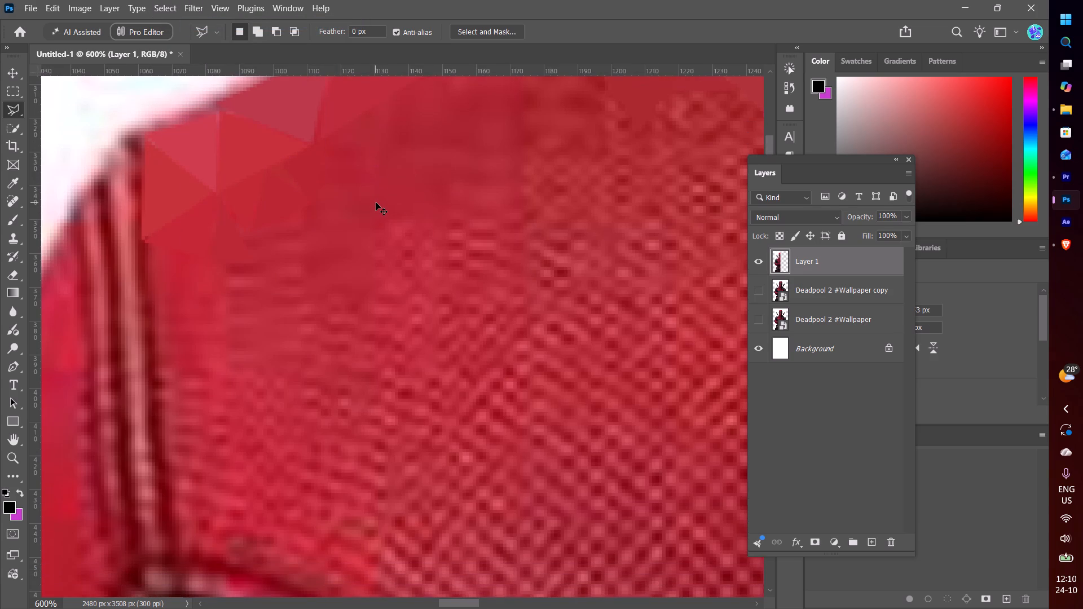
{"action": "key", "text": "ctrl+minus"}
{"action": "key", "text": "ctrl+minus"}
{"action": "key", "text": "ctrl+minus"}
{"action": "key", "text": "ctrl+minus"}
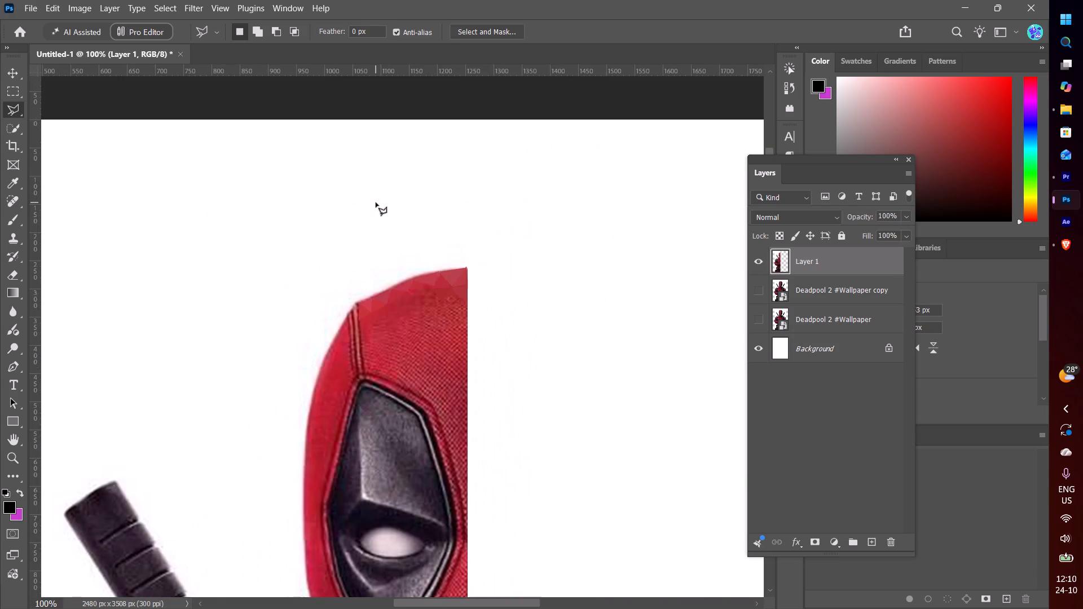
{"action": "scroll", "coordinate": [484, 279], "scroll_direction": "down", "scroll_amount": 2}
{"action": "scroll", "coordinate": [484, 279], "scroll_direction": "down", "scroll_amount": 19}
{"action": "scroll", "coordinate": [484, 279], "scroll_direction": "down", "scroll_amount": 6}
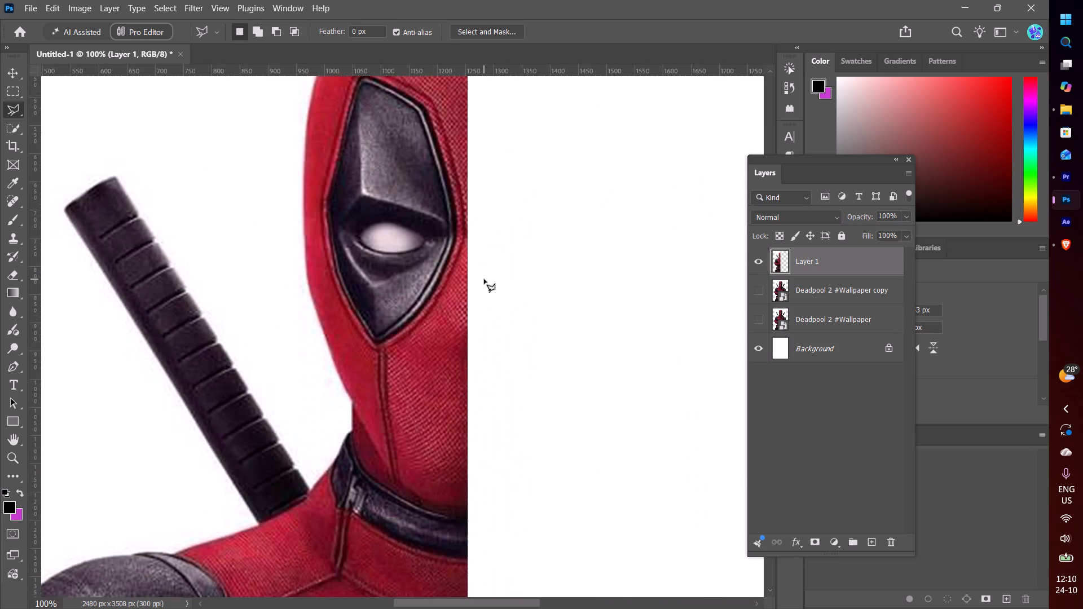
{"action": "scroll", "coordinate": [484, 279], "scroll_direction": "down", "scroll_amount": 17}
{"action": "scroll", "coordinate": [484, 279], "scroll_direction": "down", "scroll_amount": 17}
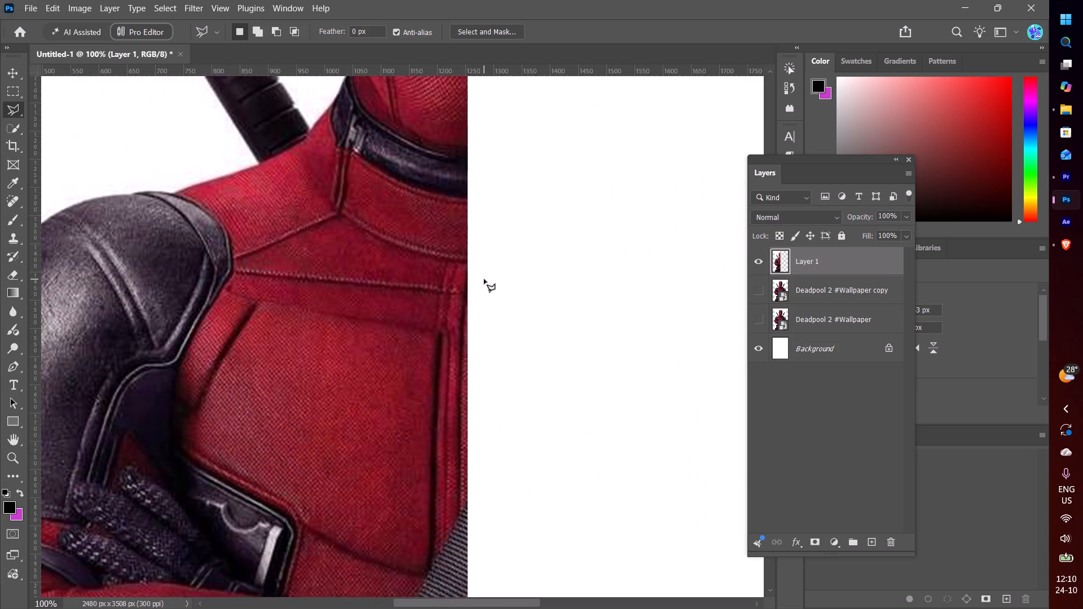
{"action": "scroll", "coordinate": [484, 279], "scroll_direction": "down", "scroll_amount": 20}
{"action": "scroll", "coordinate": [484, 279], "scroll_direction": "down", "scroll_amount": 20}
{"action": "scroll", "coordinate": [484, 279], "scroll_direction": "down", "scroll_amount": 3}
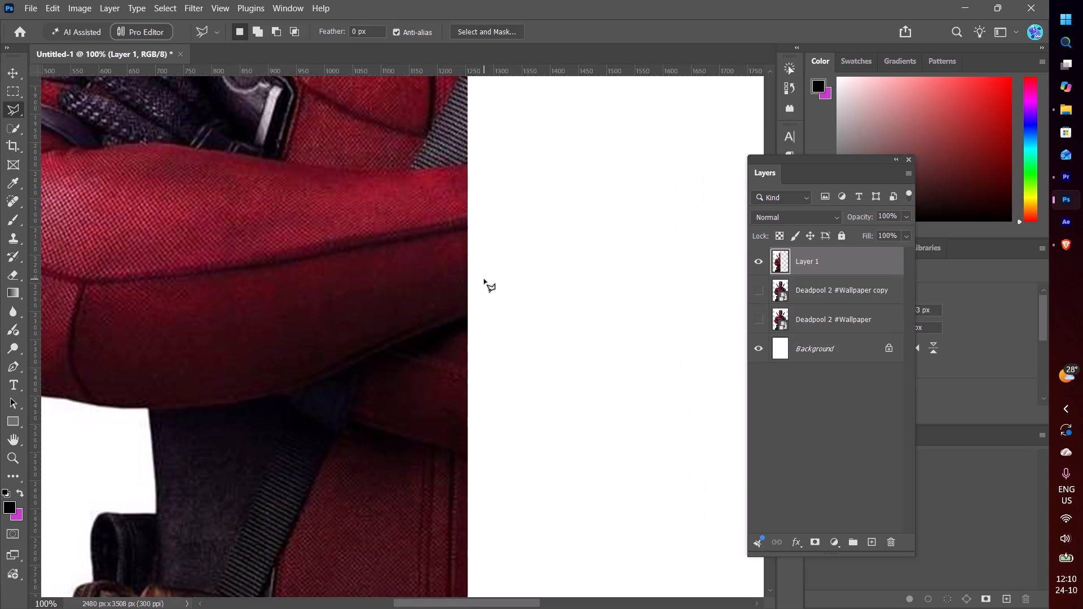
{"action": "scroll", "coordinate": [484, 279], "scroll_direction": "down", "scroll_amount": 20}
{"action": "scroll", "coordinate": [484, 279], "scroll_direction": "down", "scroll_amount": 20}
{"action": "scroll", "coordinate": [484, 279], "scroll_direction": "down", "scroll_amount": 1}
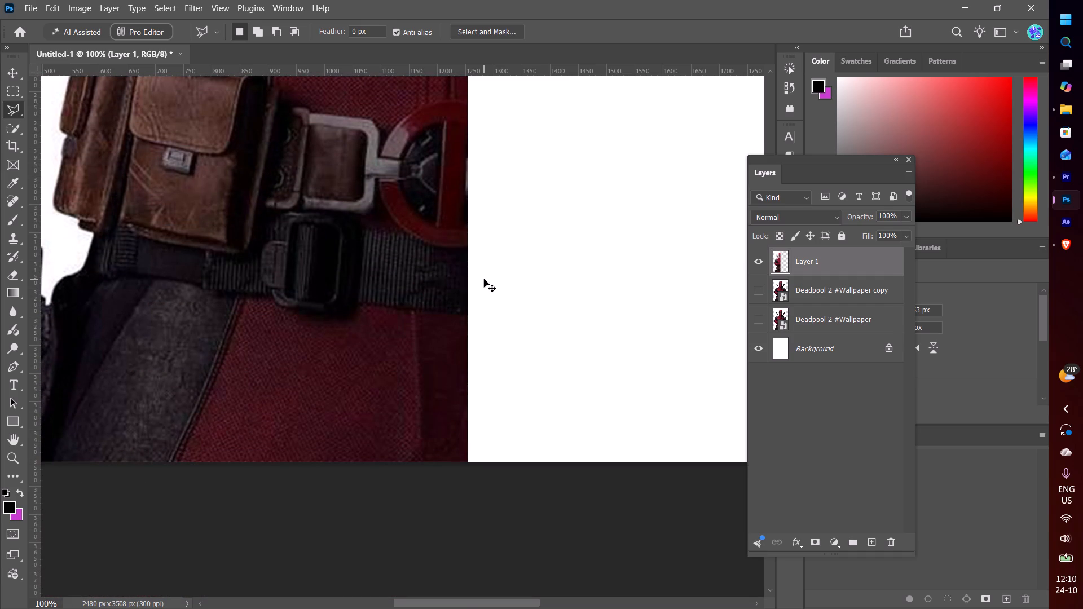
{"action": "key", "text": "ctrl+minus"}
{"action": "key", "text": "ctrl+minus"}
{"action": "key", "text": "ctrl+minus"}
{"action": "scroll", "coordinate": [484, 279], "scroll_direction": "up", "scroll_amount": 7}
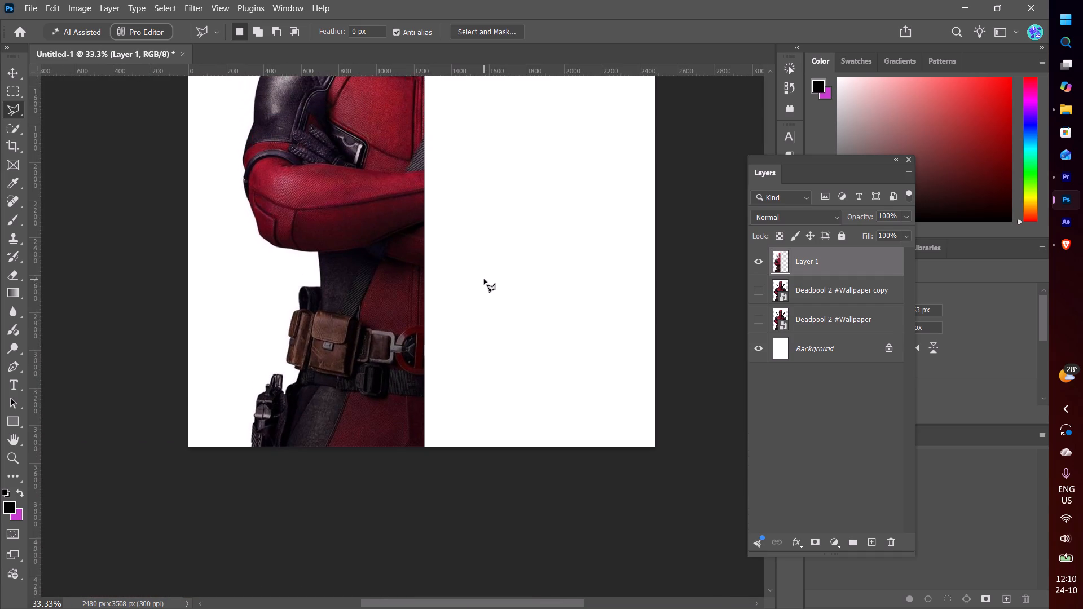
{"action": "scroll", "coordinate": [484, 279], "scroll_direction": "up", "scroll_amount": 20}
{"action": "scroll", "coordinate": [484, 279], "scroll_direction": "up", "scroll_amount": 3}
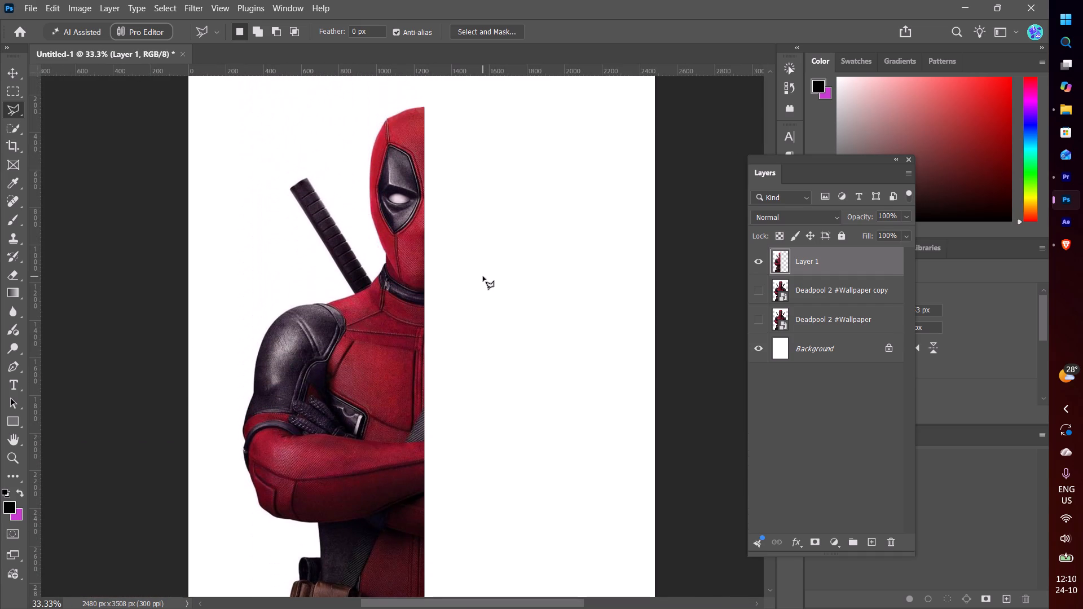
{"action": "key", "text": "ctrl+equal"}
{"action": "key", "text": "ctrl+equal"}
{"action": "key", "text": "ctrl+equal"}
{"action": "key", "text": "ctrl+equal"}
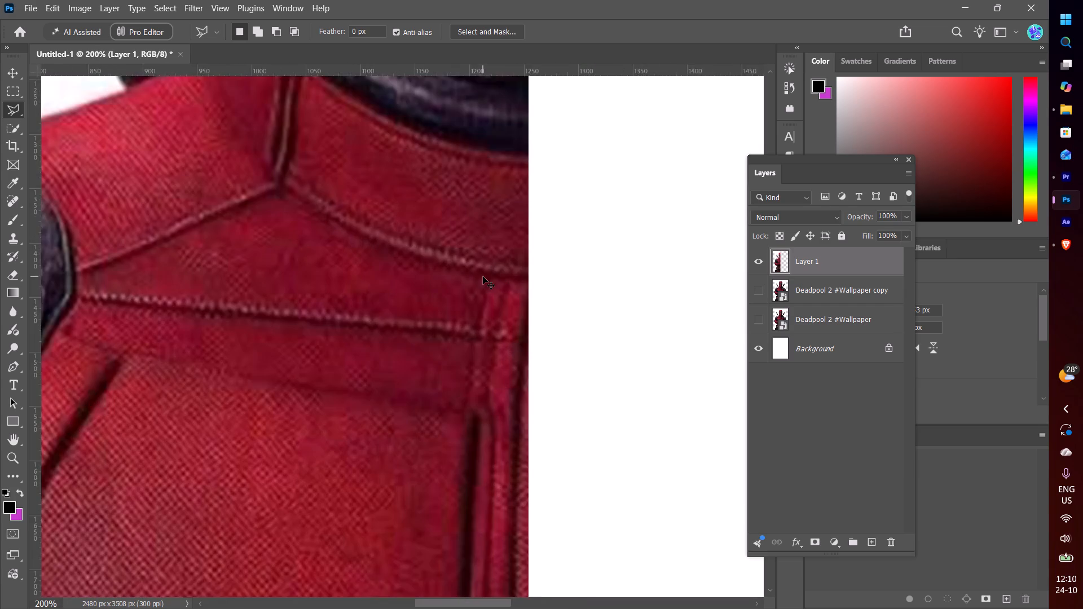
{"action": "scroll", "coordinate": [483, 276], "scroll_direction": "up", "scroll_amount": 10}
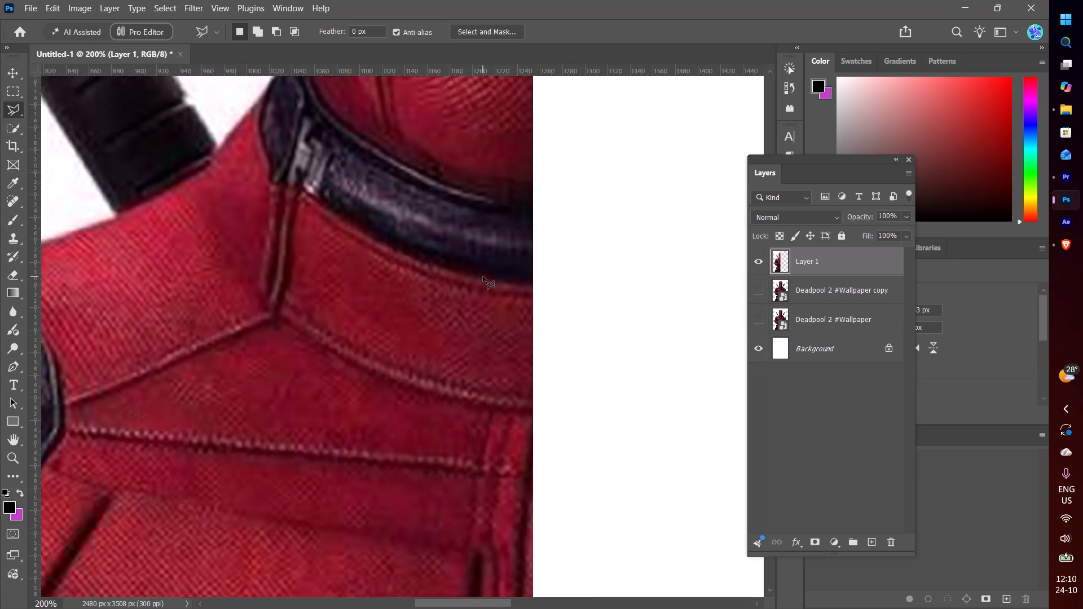
Select a triangle tapering toward the forehead seam just below the outline facets, apply the Average blur and deselect.
{"action": "scroll", "coordinate": [483, 276], "scroll_direction": "up", "scroll_amount": 20}
{"action": "scroll", "coordinate": [483, 276], "scroll_direction": "up", "scroll_amount": 20}
{"action": "scroll", "coordinate": [483, 276], "scroll_direction": "up", "scroll_amount": 5}
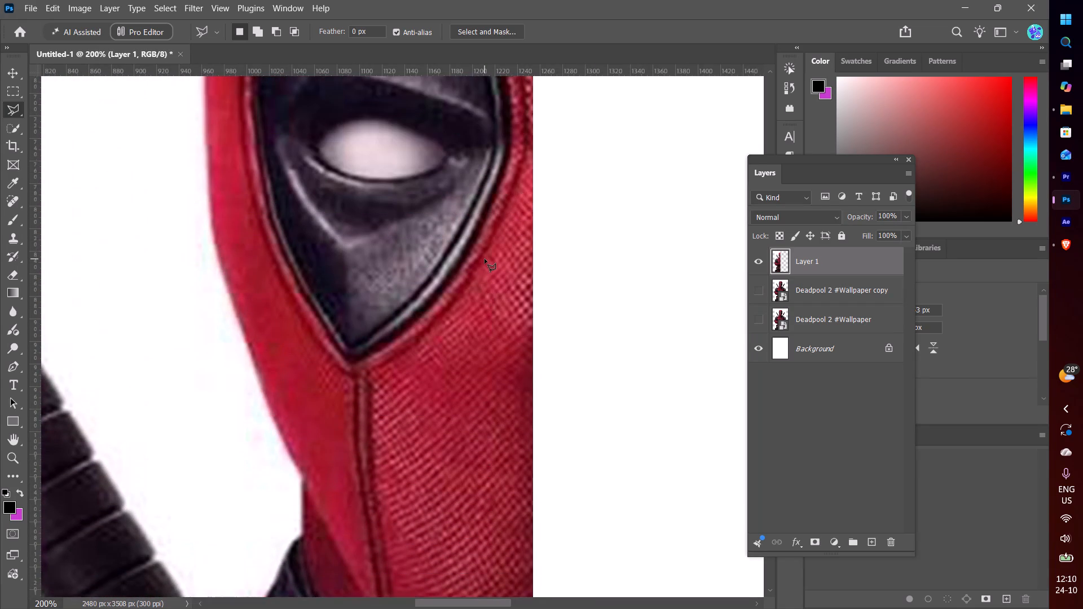
{"action": "scroll", "coordinate": [485, 259], "scroll_direction": "up", "scroll_amount": 20}
{"action": "scroll", "coordinate": [485, 259], "scroll_direction": "up", "scroll_amount": 20}
{"action": "scroll", "coordinate": [485, 259], "scroll_direction": "up", "scroll_amount": 5}
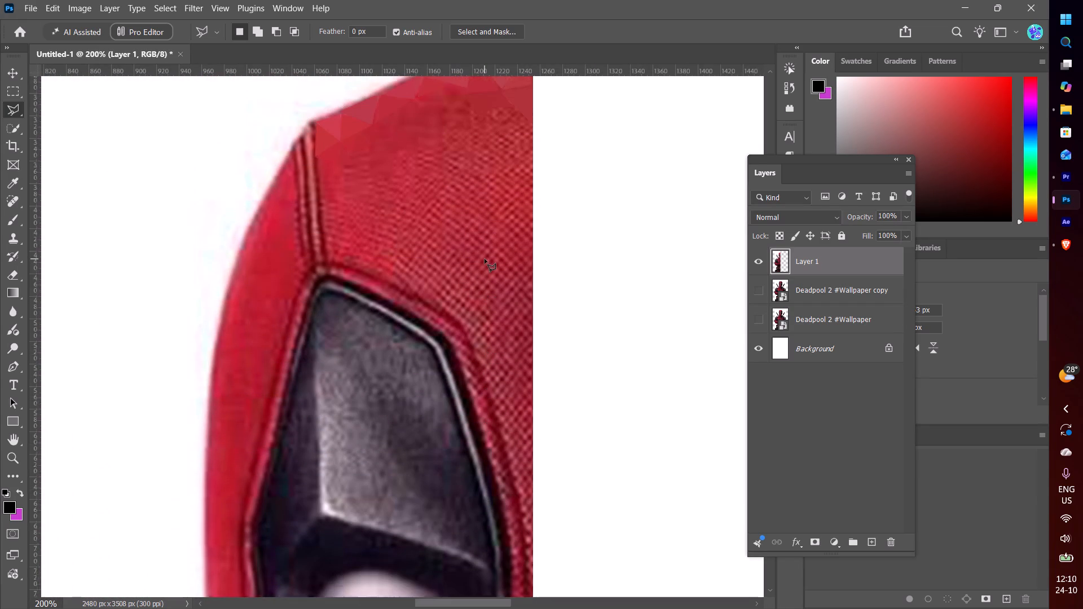
{"action": "scroll", "coordinate": [485, 259], "scroll_direction": "up", "scroll_amount": 3}
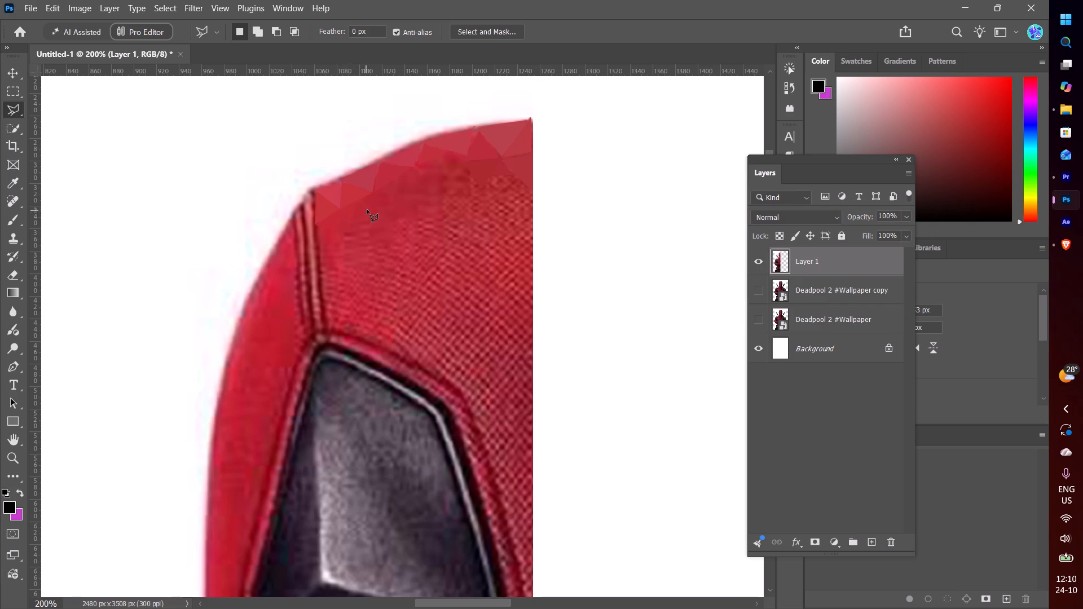
{"action": "left_click", "coordinate": [374, 191]}
{"action": "left_click", "coordinate": [413, 170]}
{"action": "left_click", "coordinate": [404, 203]}
{"action": "left_click", "coordinate": [376, 189]}
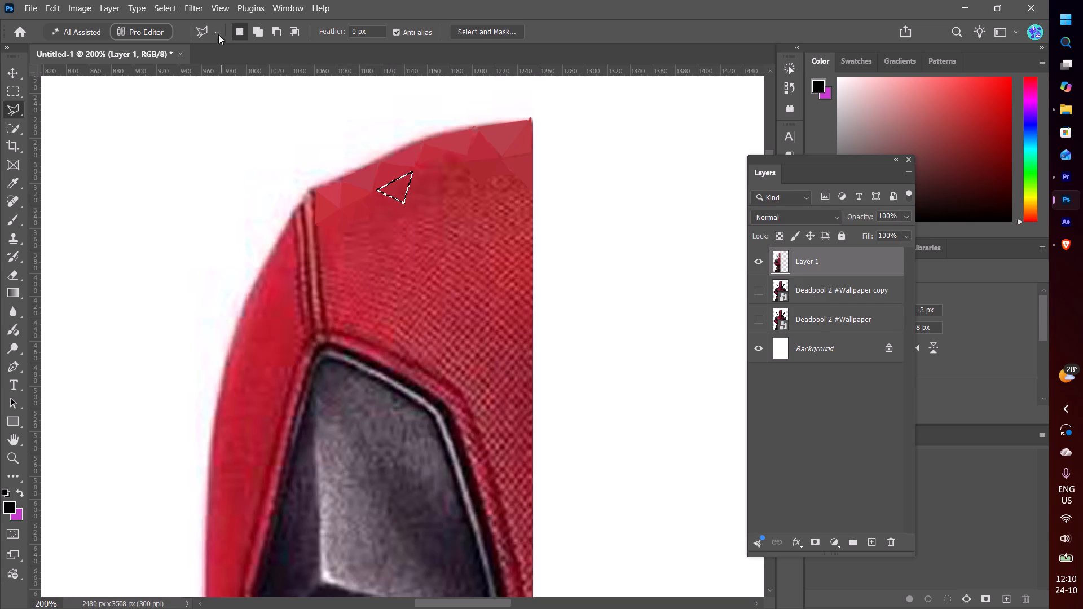
{"action": "left_click", "coordinate": [165, 9]}
{"action": "left_click", "coordinate": [196, 7]}
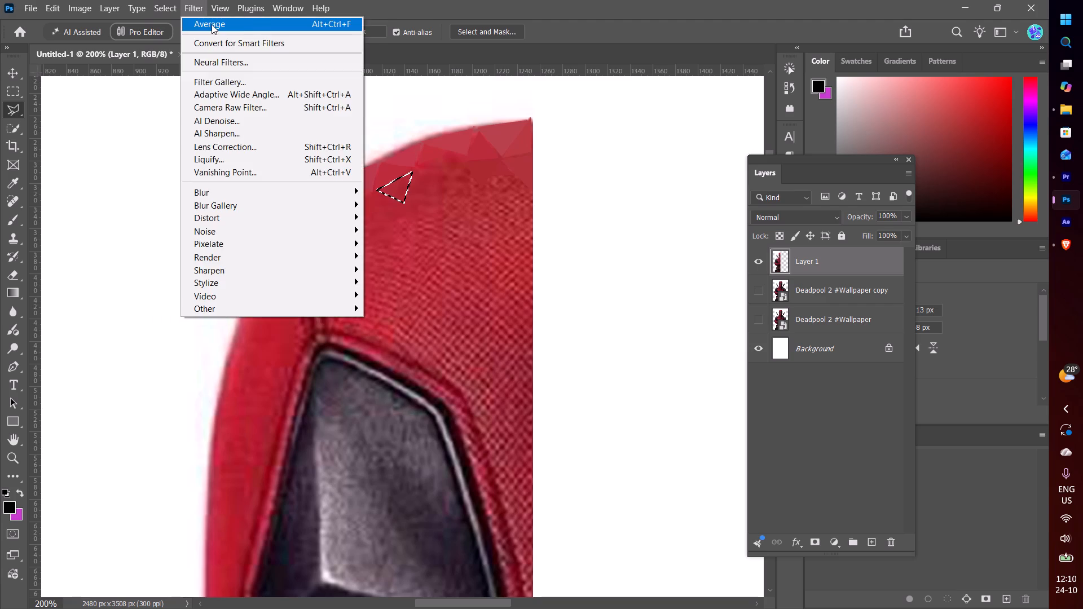
{"action": "left_click", "coordinate": [212, 24]}
{"action": "key", "text": "ctrl+d"}
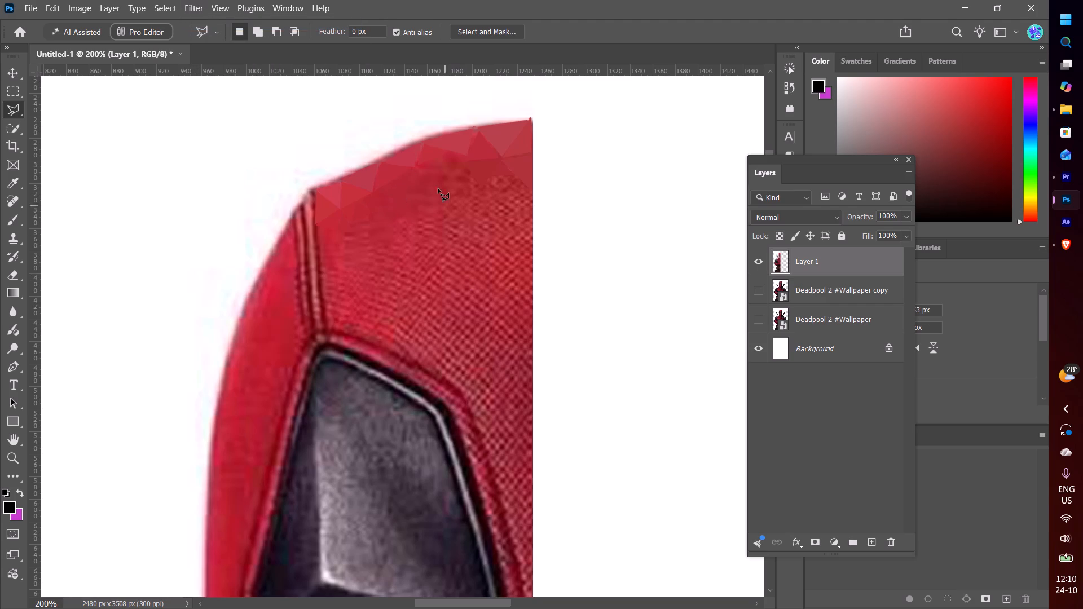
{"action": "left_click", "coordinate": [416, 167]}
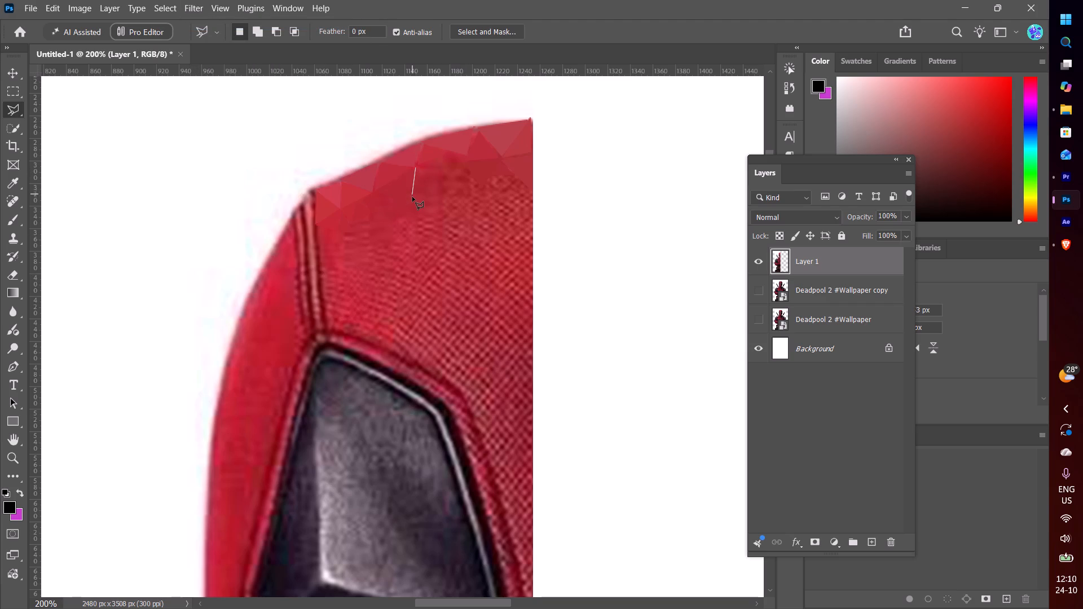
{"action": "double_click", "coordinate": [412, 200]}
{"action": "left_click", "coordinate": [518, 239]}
Select a small triangle pointing away from the seam beside the newest facet, apply the Average blur and deselect.
{"action": "left_click", "coordinate": [419, 166]}
{"action": "left_click", "coordinate": [416, 192]}
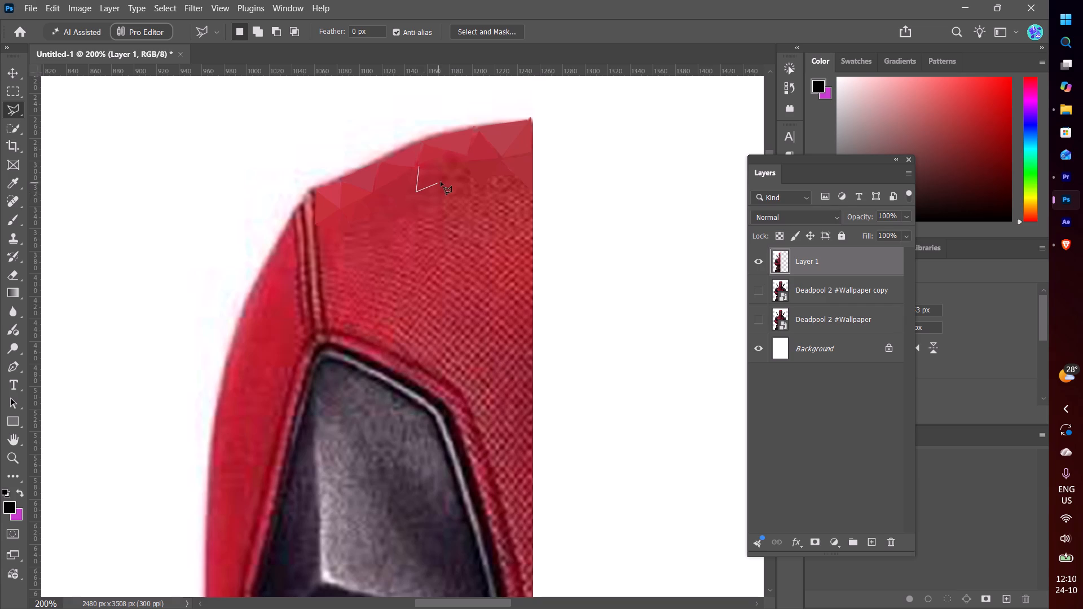
{"action": "left_click", "coordinate": [441, 182]}
{"action": "left_click", "coordinate": [419, 165]}
{"action": "left_click", "coordinate": [172, 3]}
{"action": "left_click", "coordinate": [201, 19]}
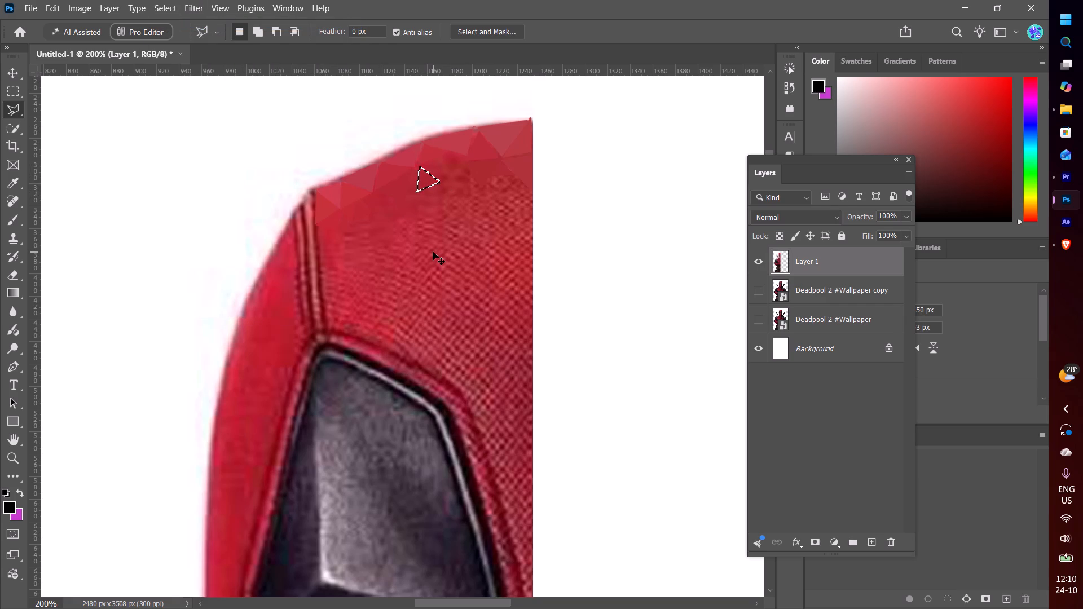
{"action": "key", "text": "ctrl+d"}
Select a flat, upward-pointing triangle above the newest facet, along the underside of the outline facets, and apply the Average blur.
{"action": "left_click", "coordinate": [424, 165]}
{"action": "left_click", "coordinate": [451, 152]}
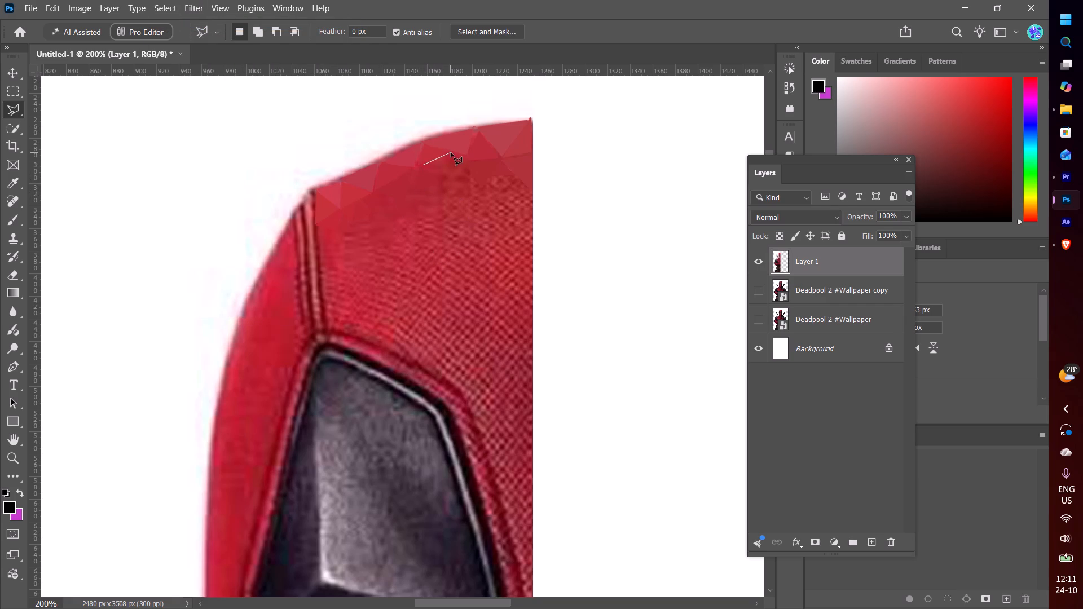
{"action": "left_click", "coordinate": [461, 166]}
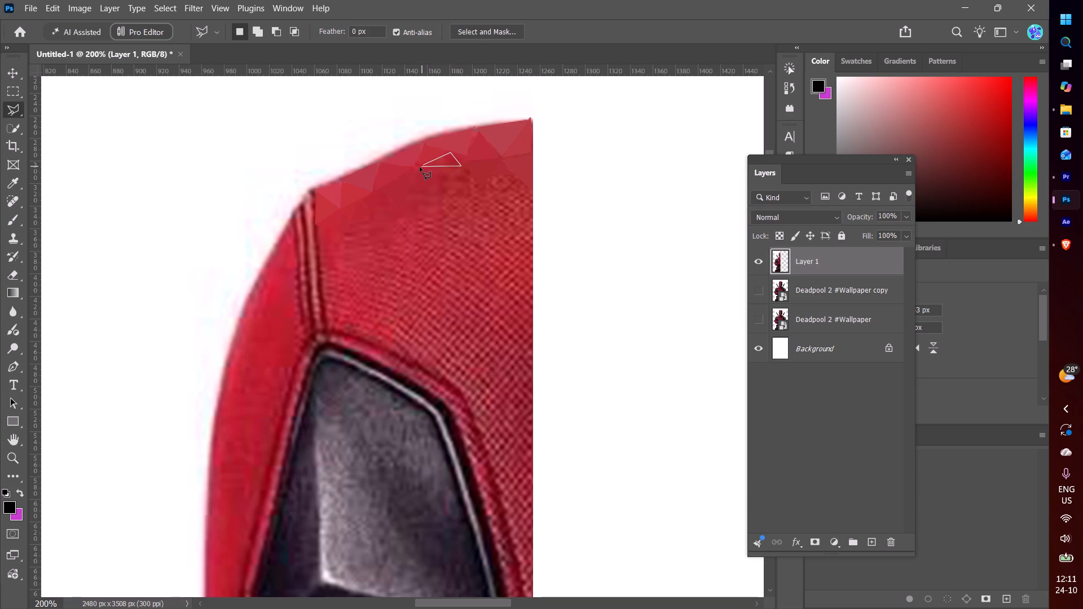
{"action": "left_click", "coordinate": [422, 167]}
{"action": "left_click", "coordinate": [185, 0]}
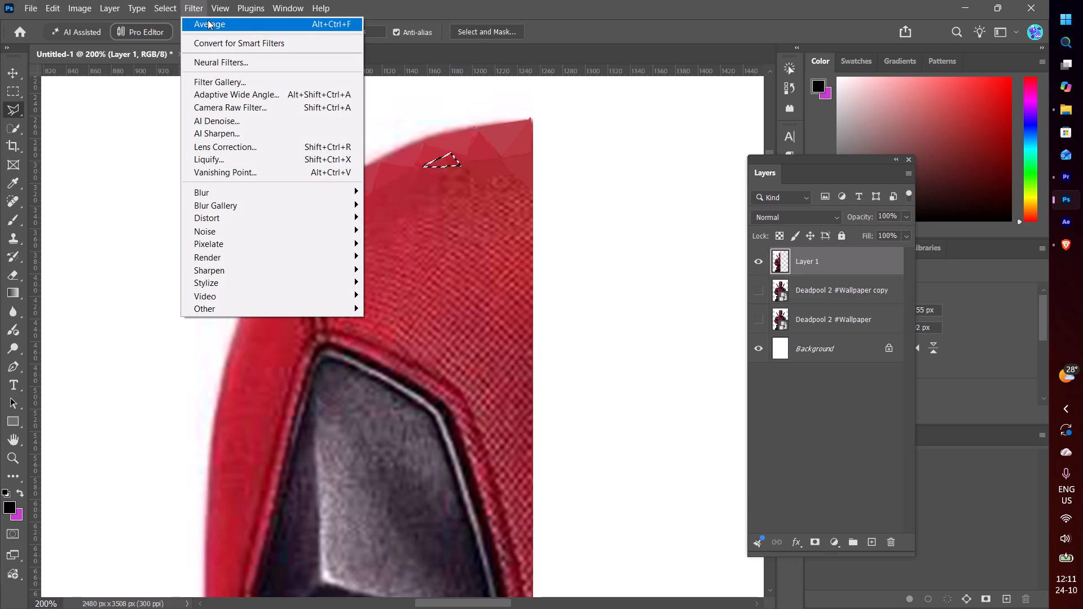
{"action": "left_click", "coordinate": [208, 20]}
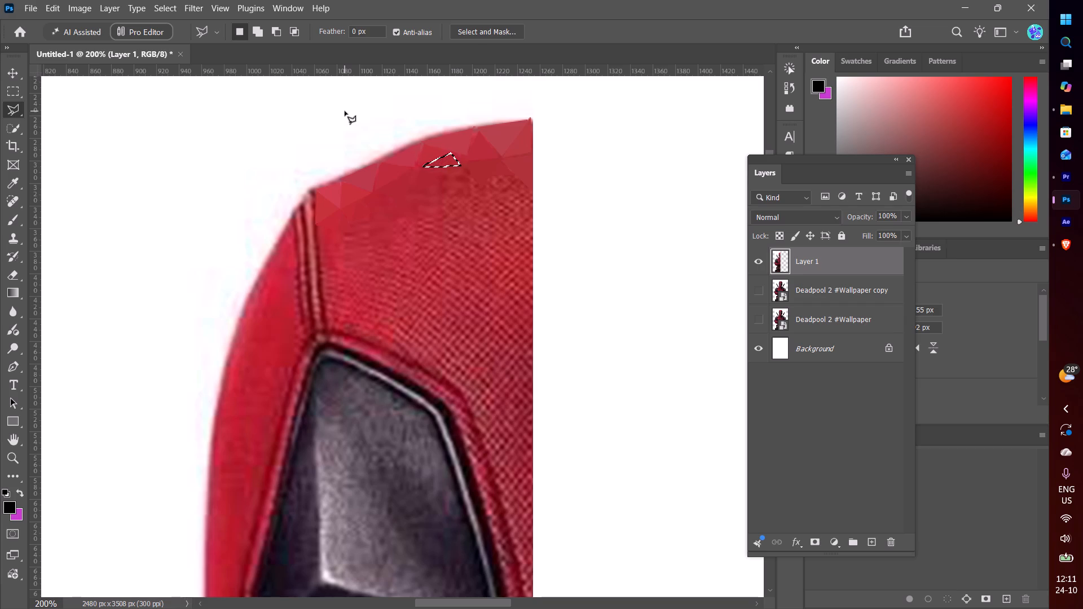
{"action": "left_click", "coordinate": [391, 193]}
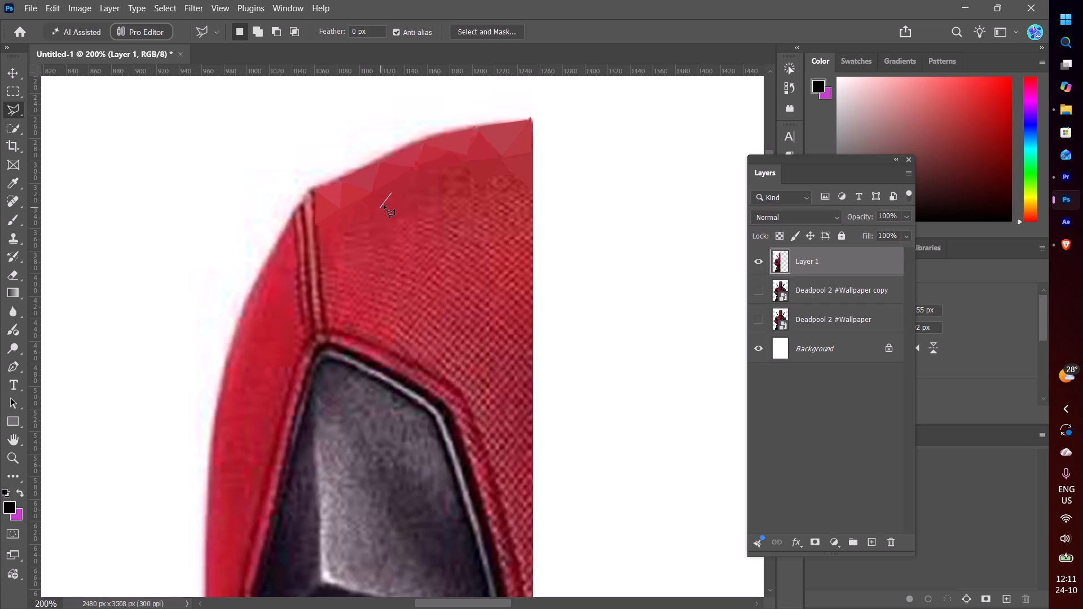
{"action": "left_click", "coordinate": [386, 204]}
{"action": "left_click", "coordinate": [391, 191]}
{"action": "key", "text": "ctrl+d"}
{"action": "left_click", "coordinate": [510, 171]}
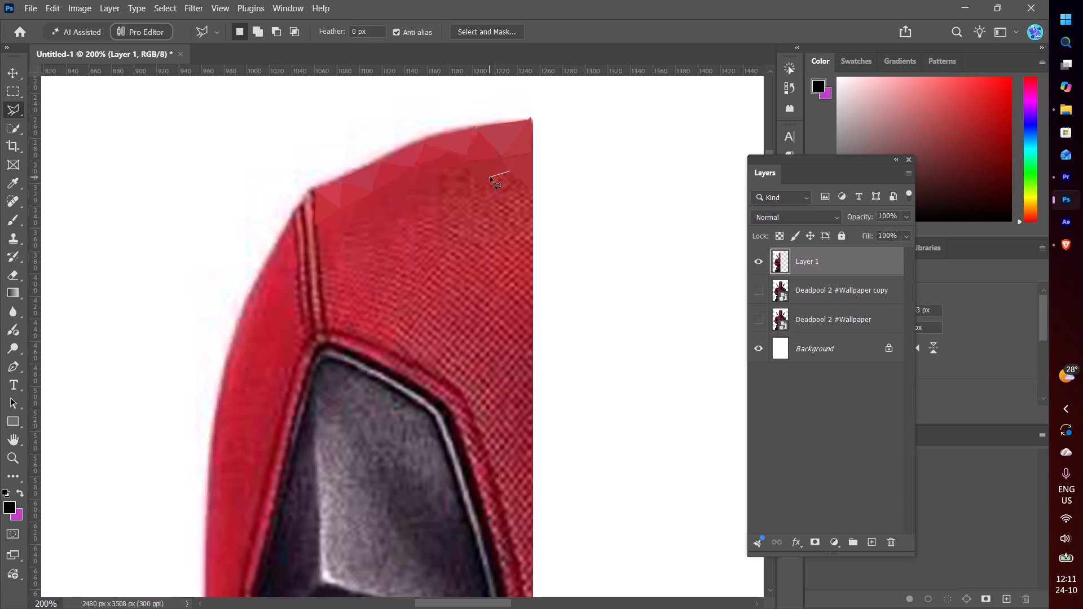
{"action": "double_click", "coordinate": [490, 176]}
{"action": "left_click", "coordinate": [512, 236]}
Start a polygonal selection at the half figure's straight cut edge, just below the existing forehead facets.
{"action": "left_click", "coordinate": [531, 191]}
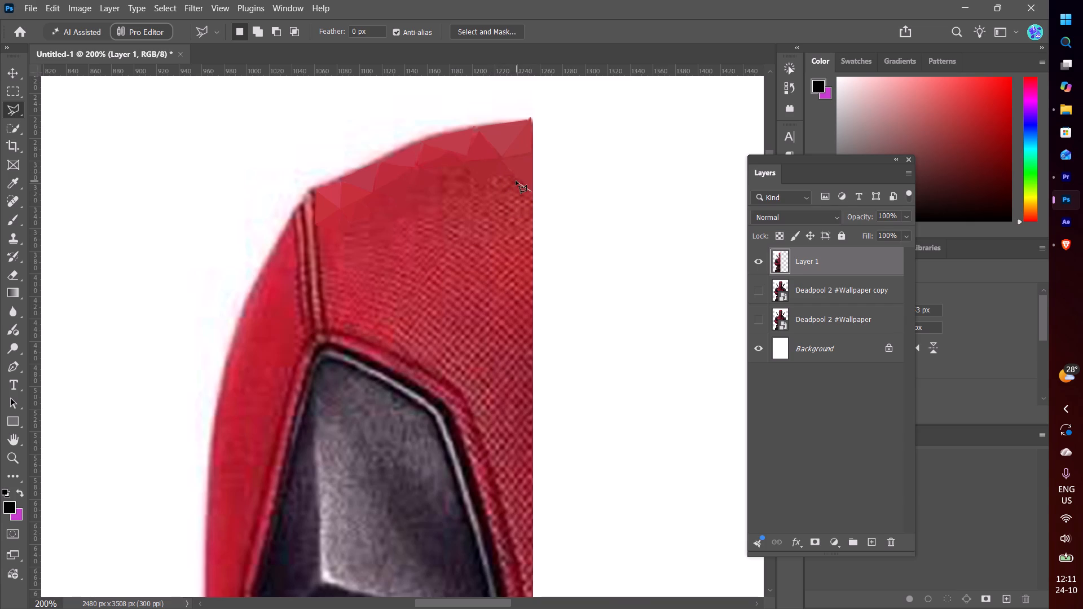
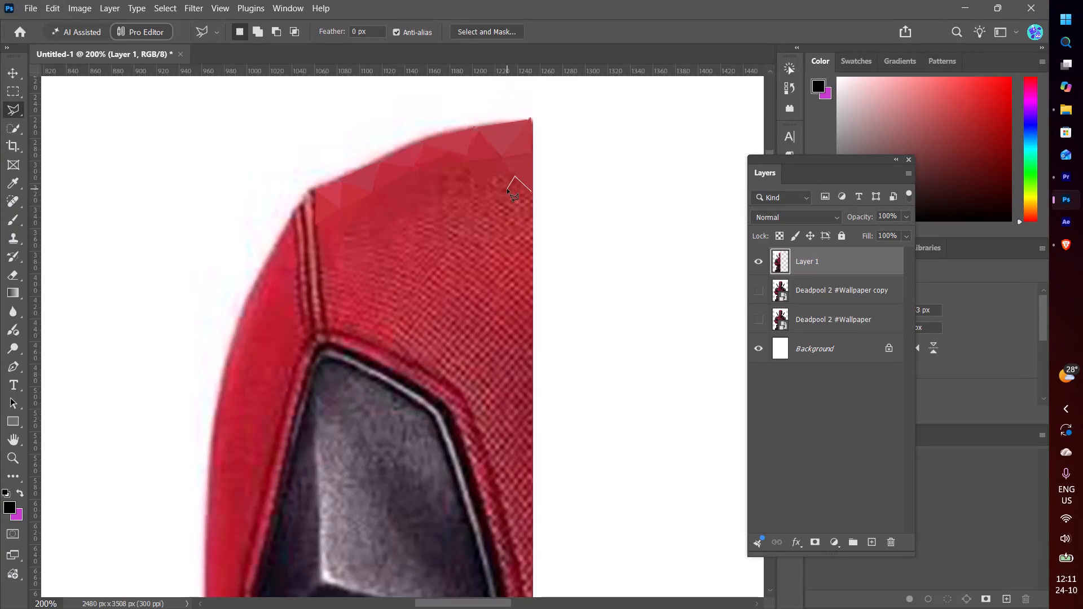
Finish the triangular selection at the figure's straight cut edge below the forehead facets, apply the Average blur and deselect.
{"action": "left_click", "coordinate": [505, 204]}
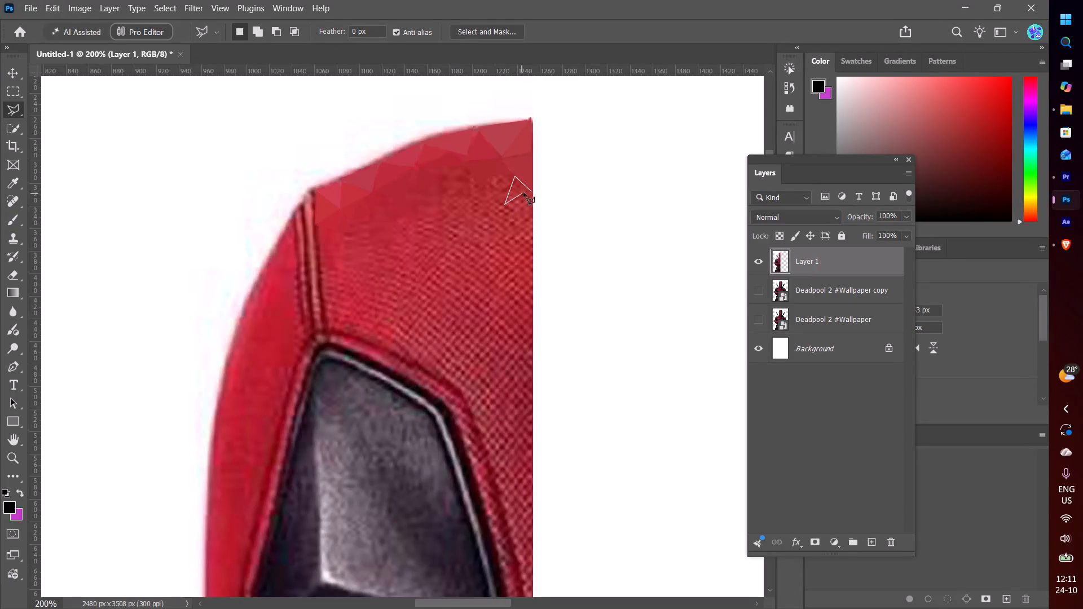
{"action": "left_click", "coordinate": [529, 190]}
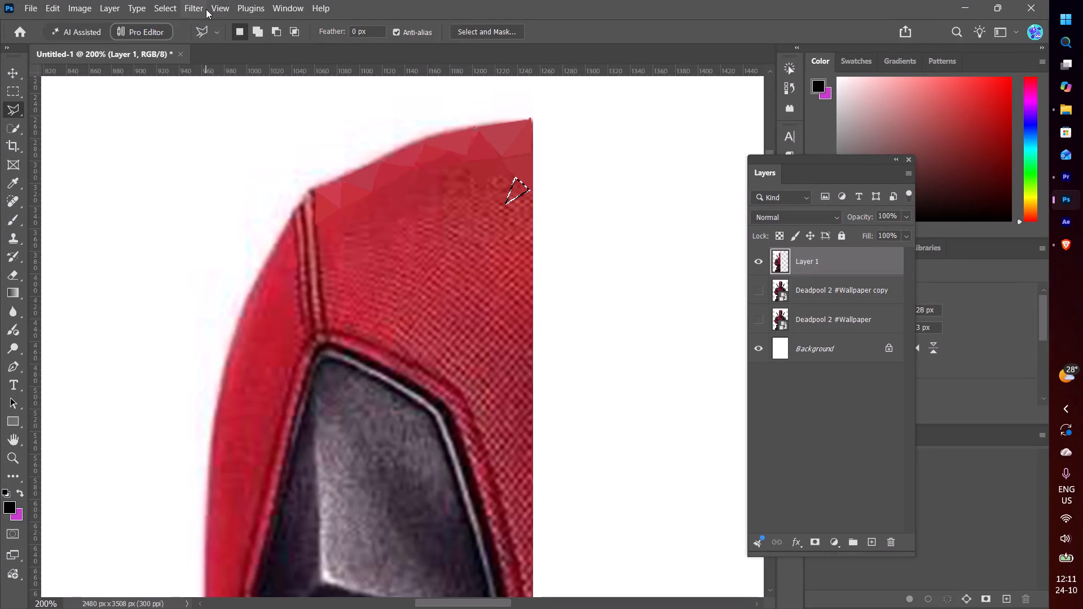
{"action": "left_click", "coordinate": [206, 9]}
{"action": "left_click", "coordinate": [211, 24]}
{"action": "key", "text": "ctrl+d"}
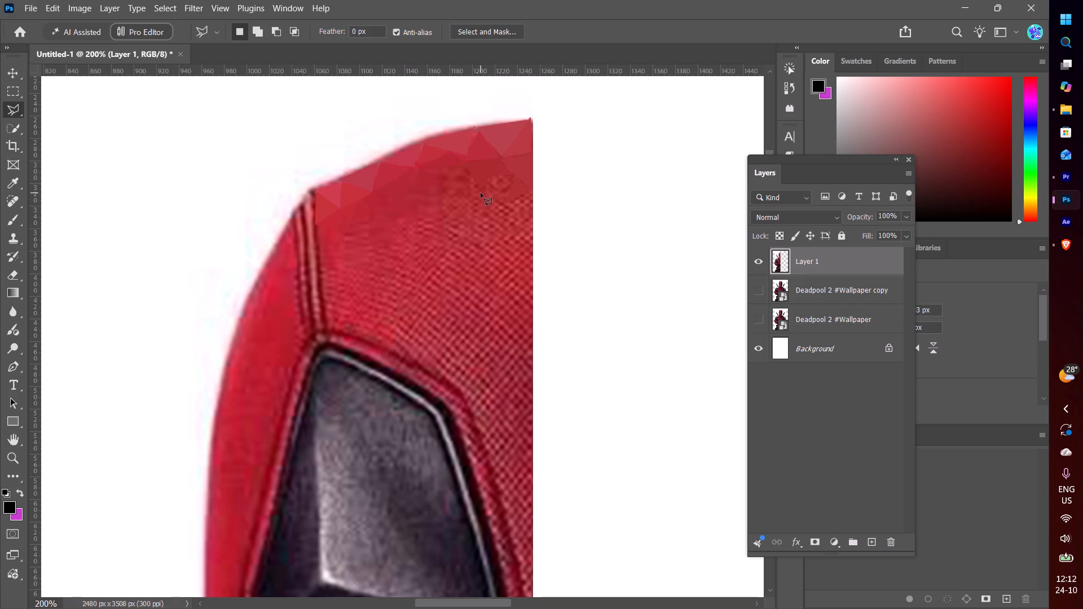
Select a downward-pointing triangle beside the newest facet, on the side away from the cut edge, apply the Average blur and deselect.
{"action": "left_click", "coordinate": [481, 185]}
{"action": "left_click", "coordinate": [498, 205]}
{"action": "left_click", "coordinate": [513, 175]}
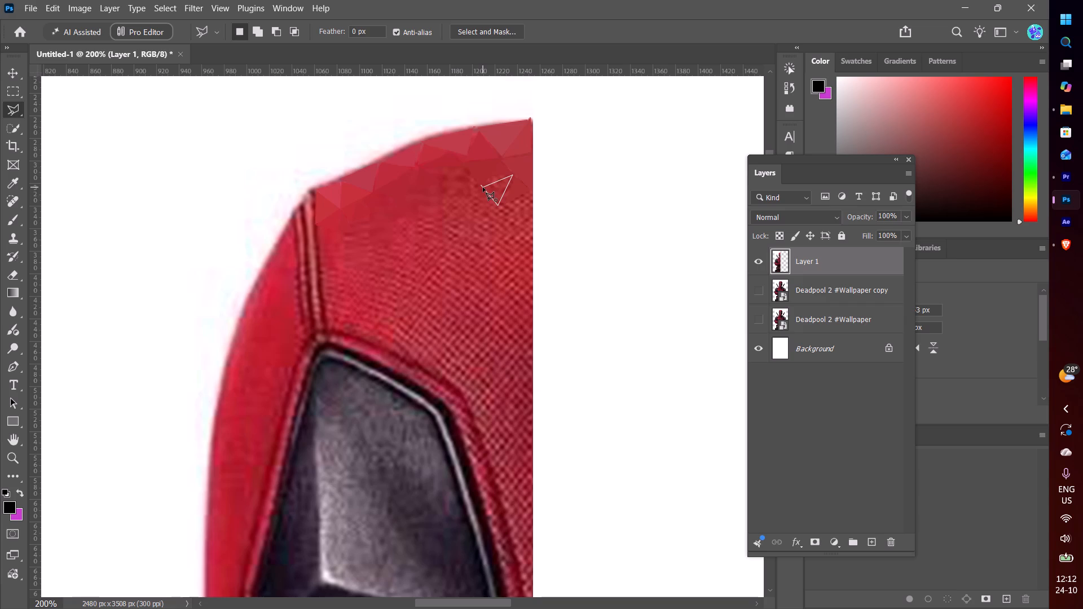
{"action": "left_click", "coordinate": [483, 187]}
{"action": "key", "text": "ctrl+alt+f"}
{"action": "key", "text": "ctrl+d"}
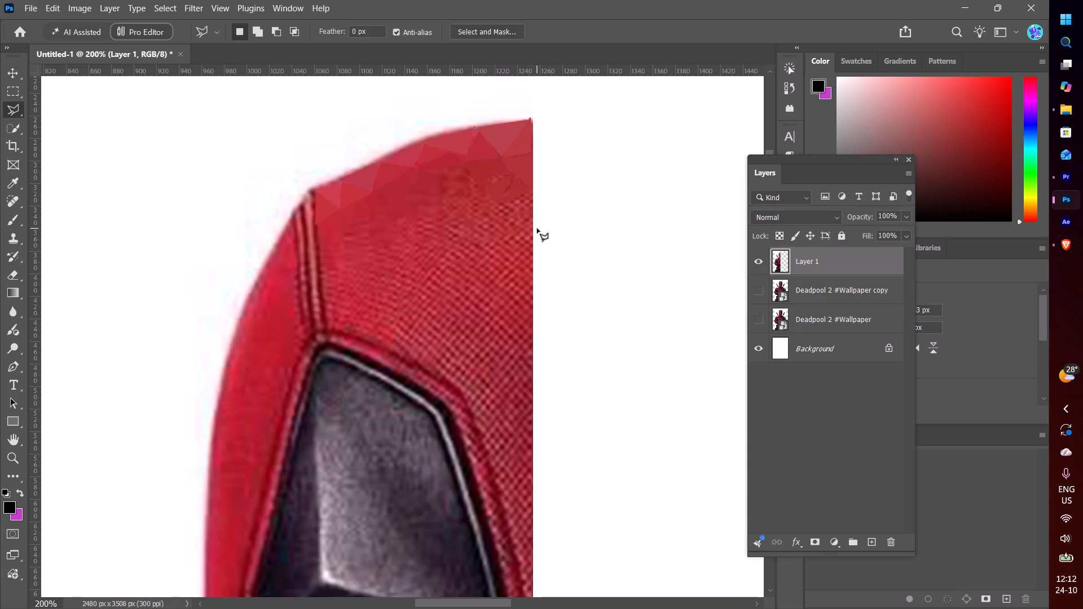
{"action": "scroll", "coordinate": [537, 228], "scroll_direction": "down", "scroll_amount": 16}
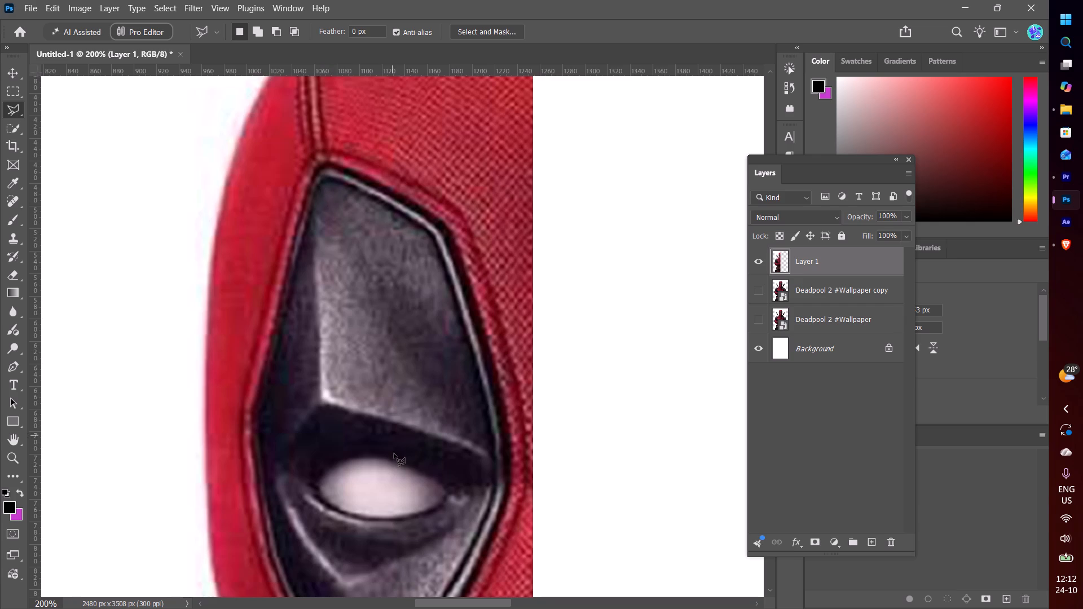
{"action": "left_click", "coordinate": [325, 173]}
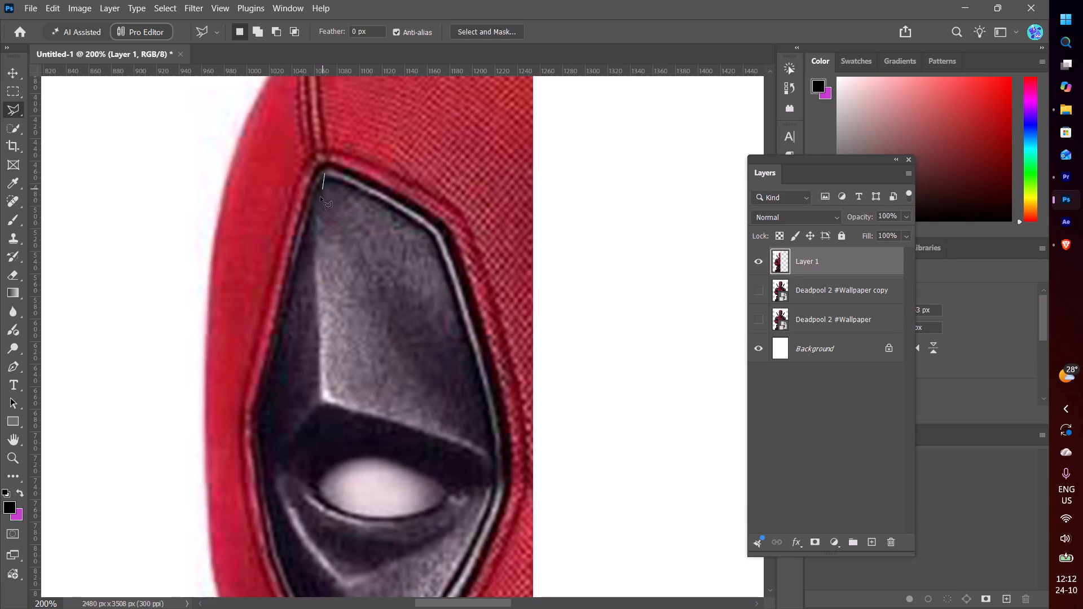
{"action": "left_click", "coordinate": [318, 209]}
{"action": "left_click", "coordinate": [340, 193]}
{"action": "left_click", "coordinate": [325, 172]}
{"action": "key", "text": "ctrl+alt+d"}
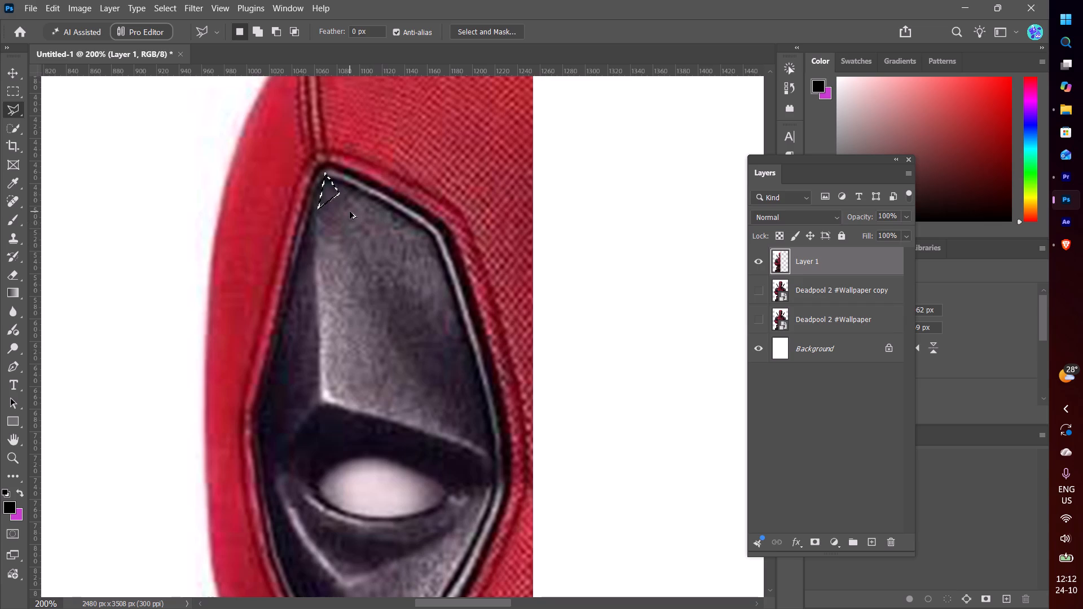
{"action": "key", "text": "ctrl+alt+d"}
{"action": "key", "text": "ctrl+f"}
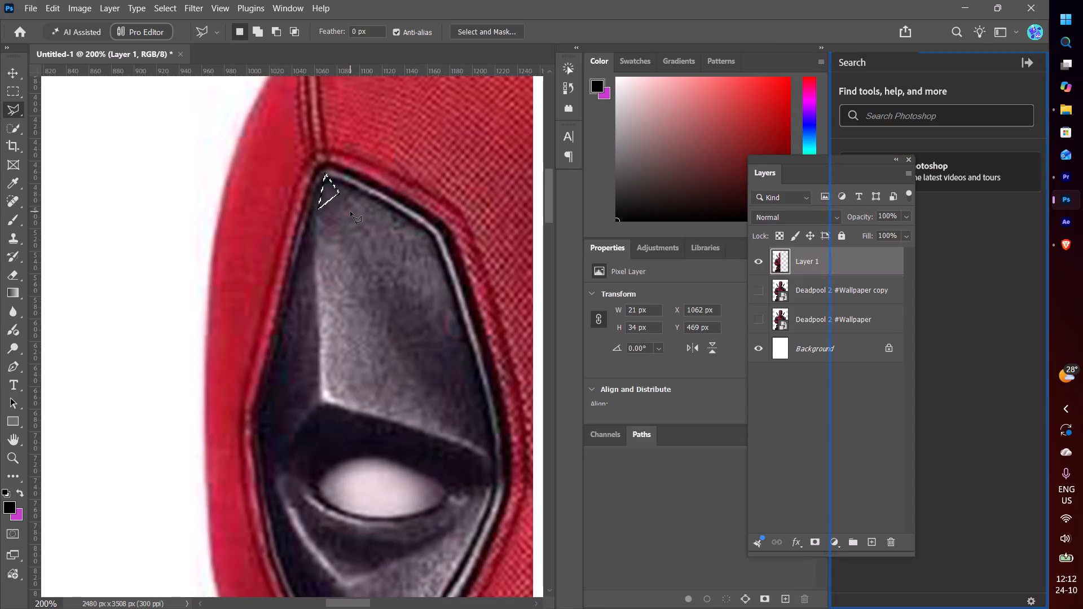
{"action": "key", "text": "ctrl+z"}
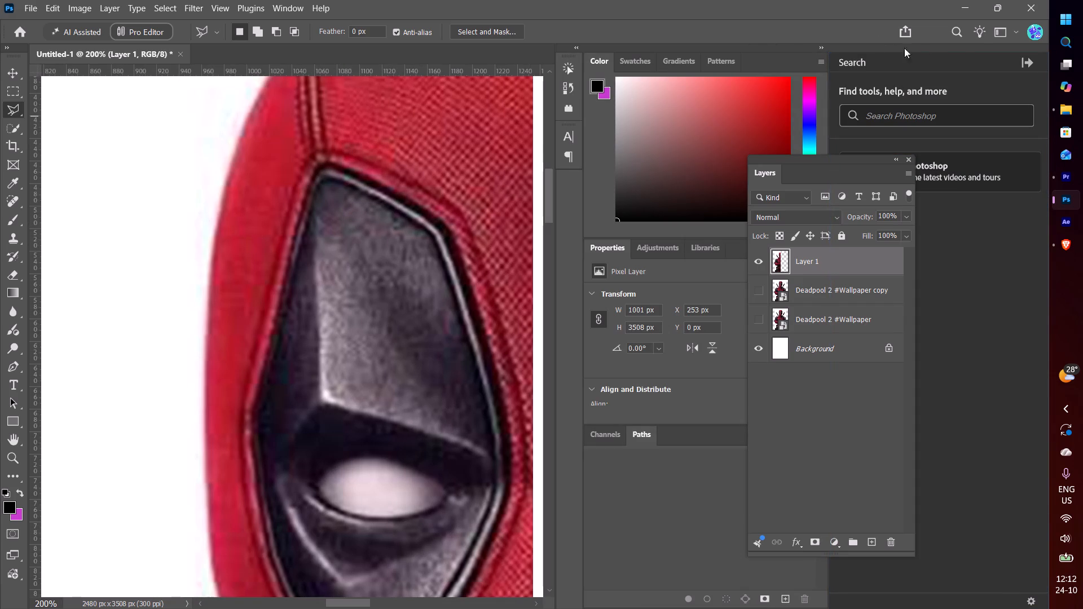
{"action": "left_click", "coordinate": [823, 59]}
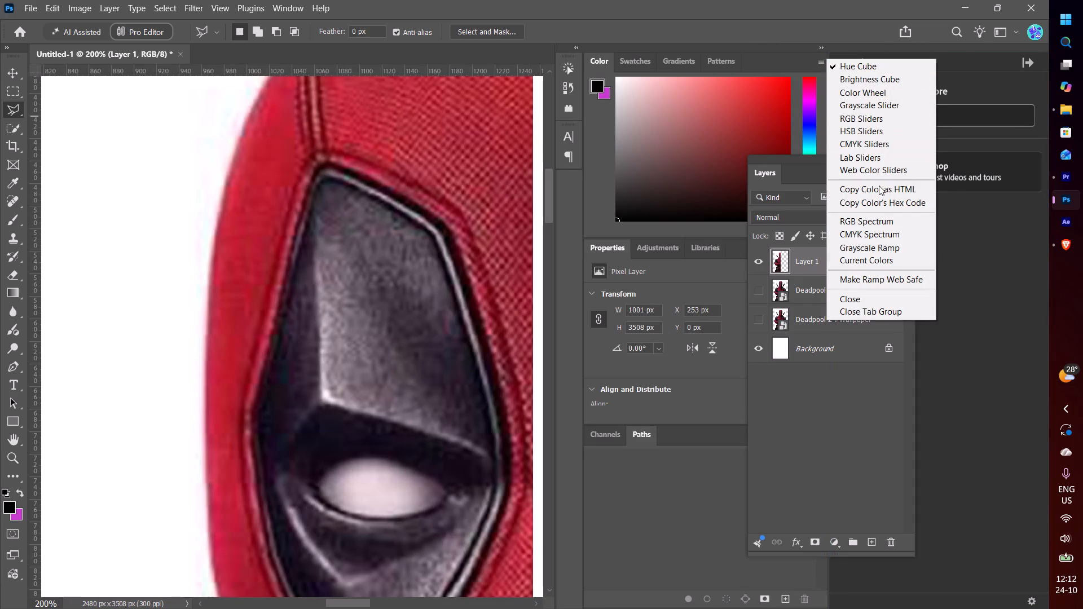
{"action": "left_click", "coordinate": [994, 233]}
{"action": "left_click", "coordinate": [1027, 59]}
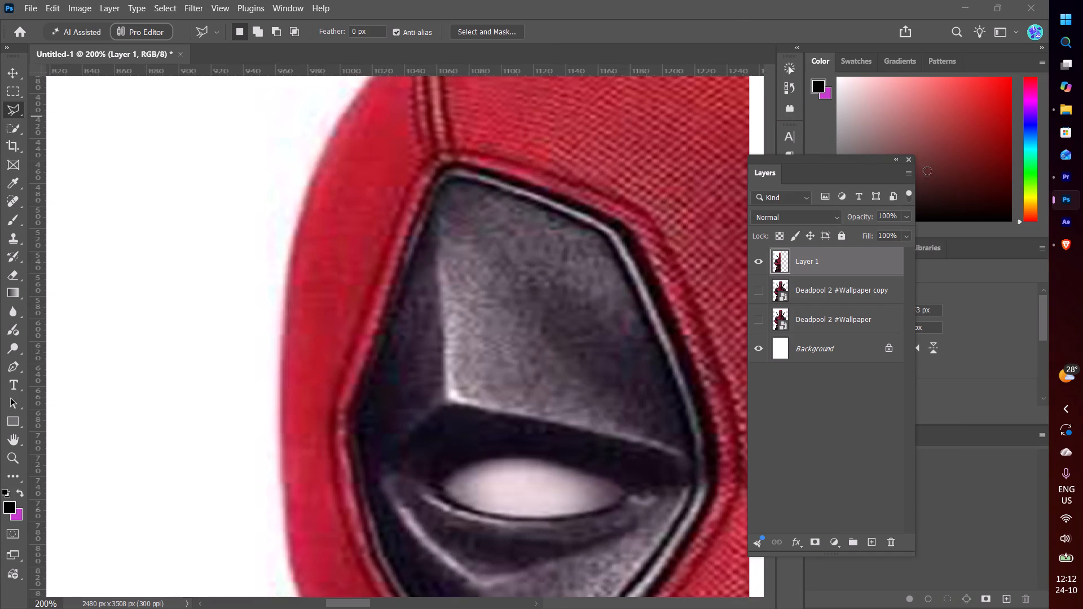
Select a small, flat triangle in the top corner of the black eye patch, apply the Average blur and deselect.
{"action": "left_click", "coordinate": [327, 175]}
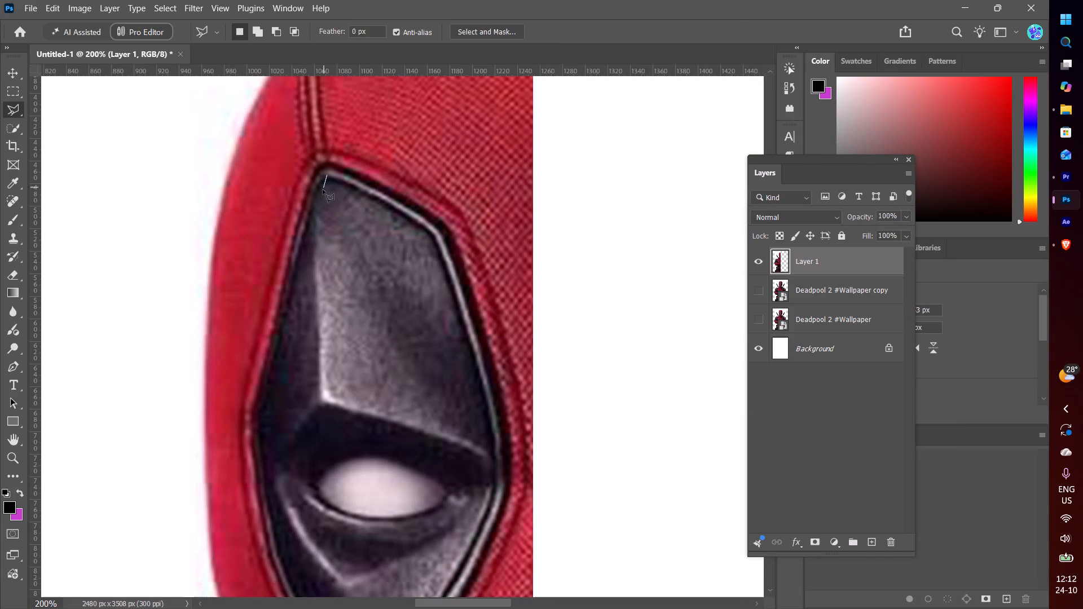
{"action": "left_click", "coordinate": [314, 193]}
{"action": "double_click", "coordinate": [345, 187]}
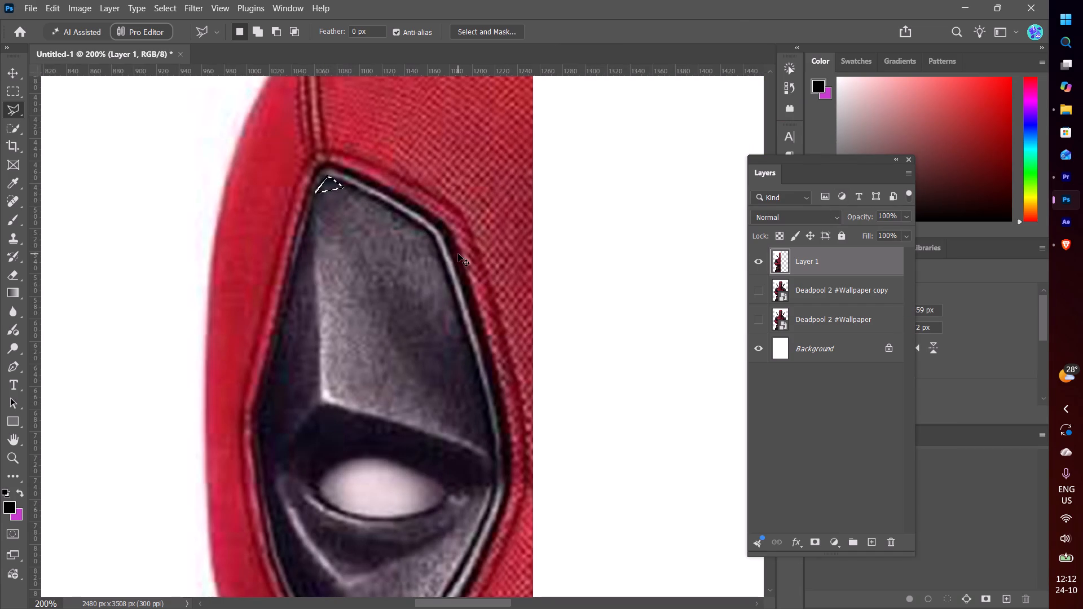
{"action": "key", "text": "ctrl+alt+f"}
{"action": "key", "text": "ctrl+d"}
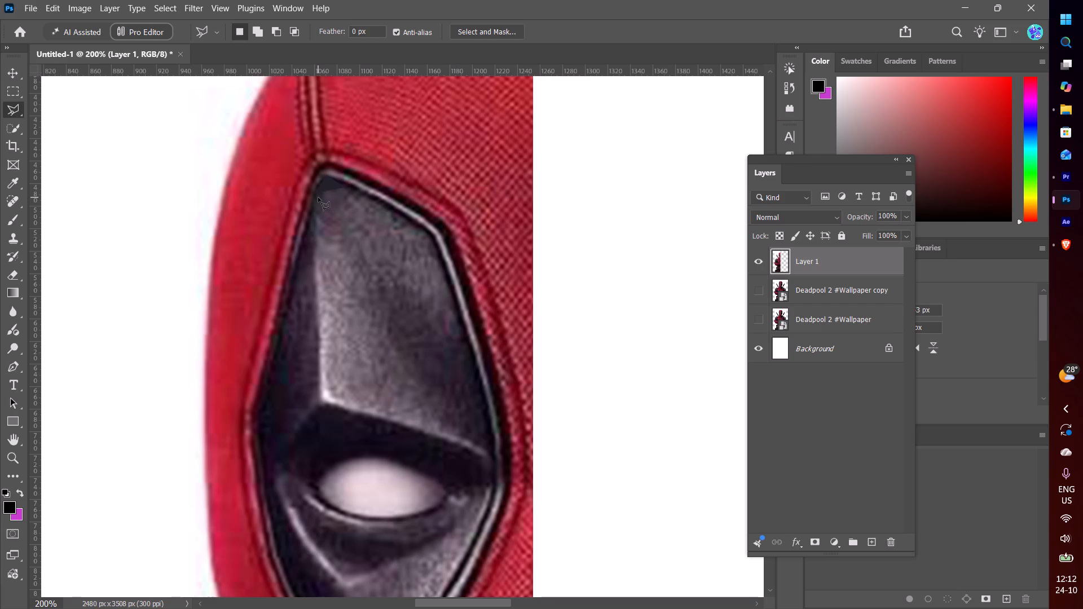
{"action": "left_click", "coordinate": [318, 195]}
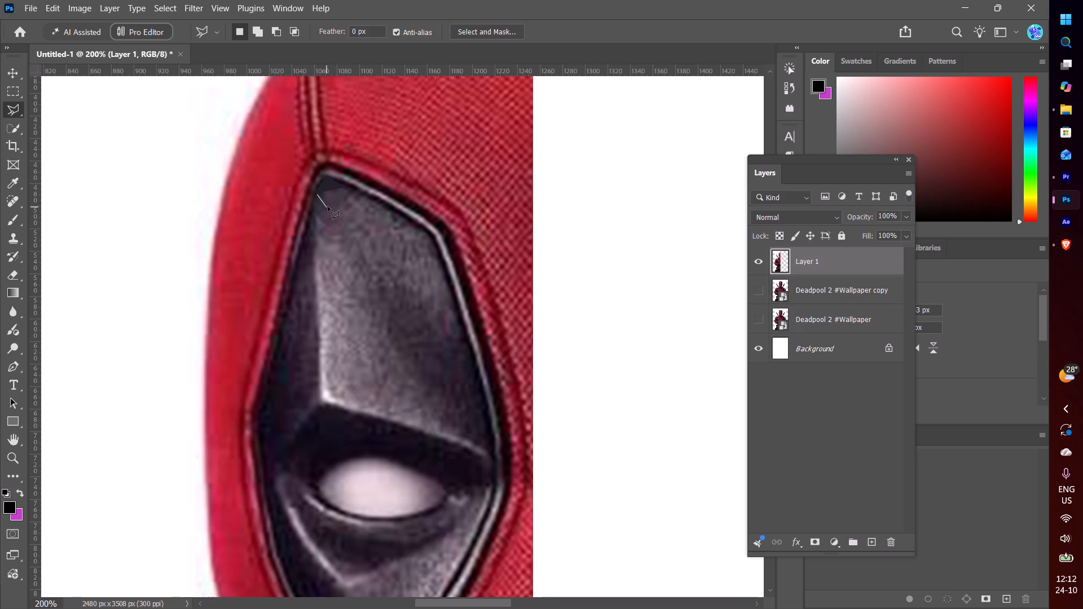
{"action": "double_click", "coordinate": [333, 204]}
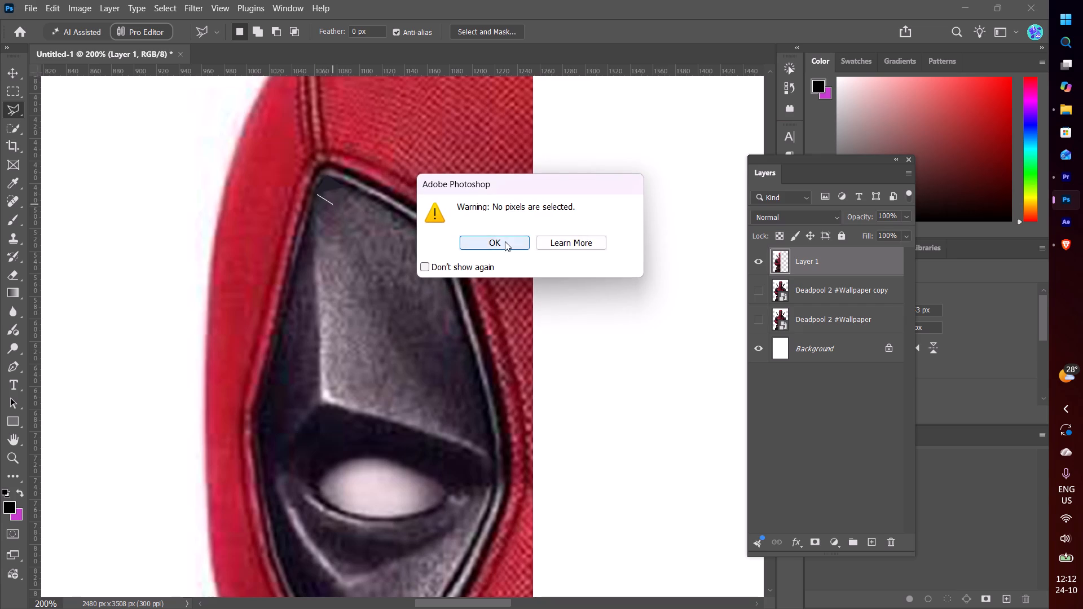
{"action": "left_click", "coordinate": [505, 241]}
Select a downward-pointing triangle directly beneath the eye patch's top corner facet, apply the Average blur and deselect.
{"action": "left_click", "coordinate": [345, 188]}
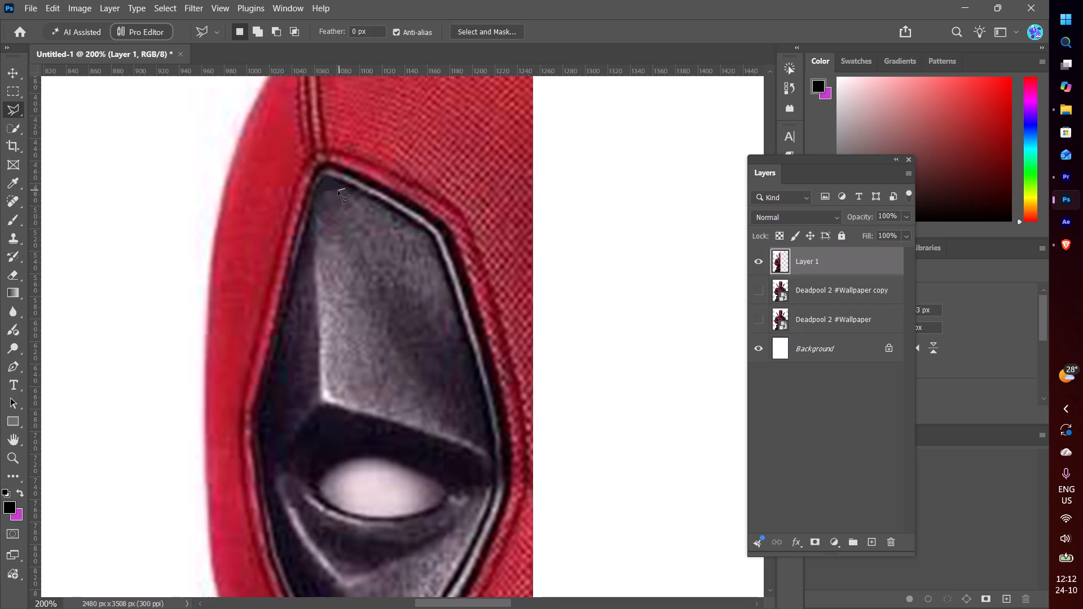
{"action": "left_click", "coordinate": [316, 196]}
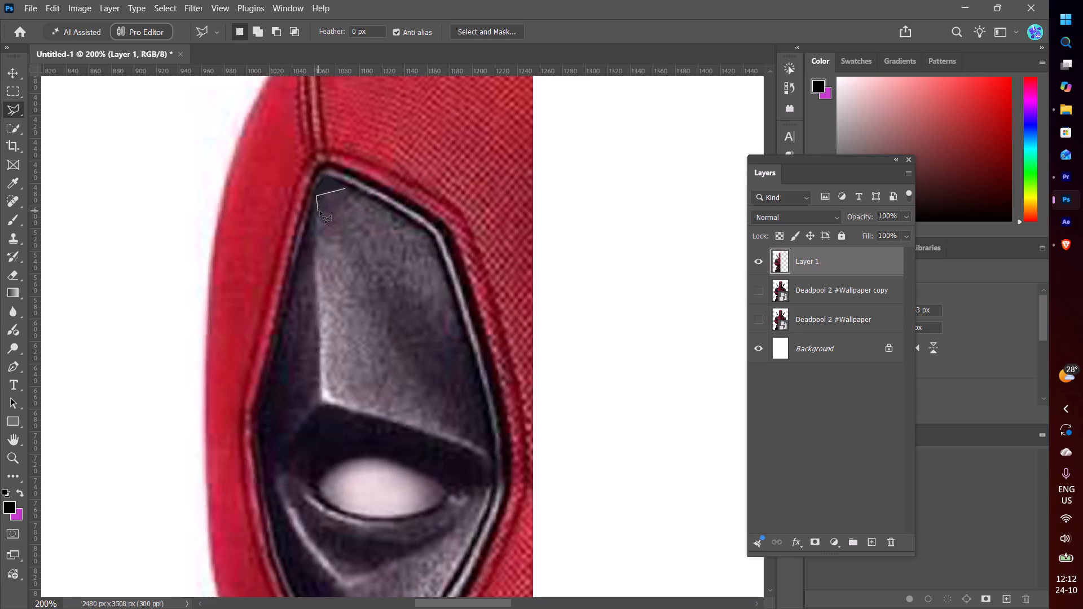
{"action": "left_click", "coordinate": [325, 213]}
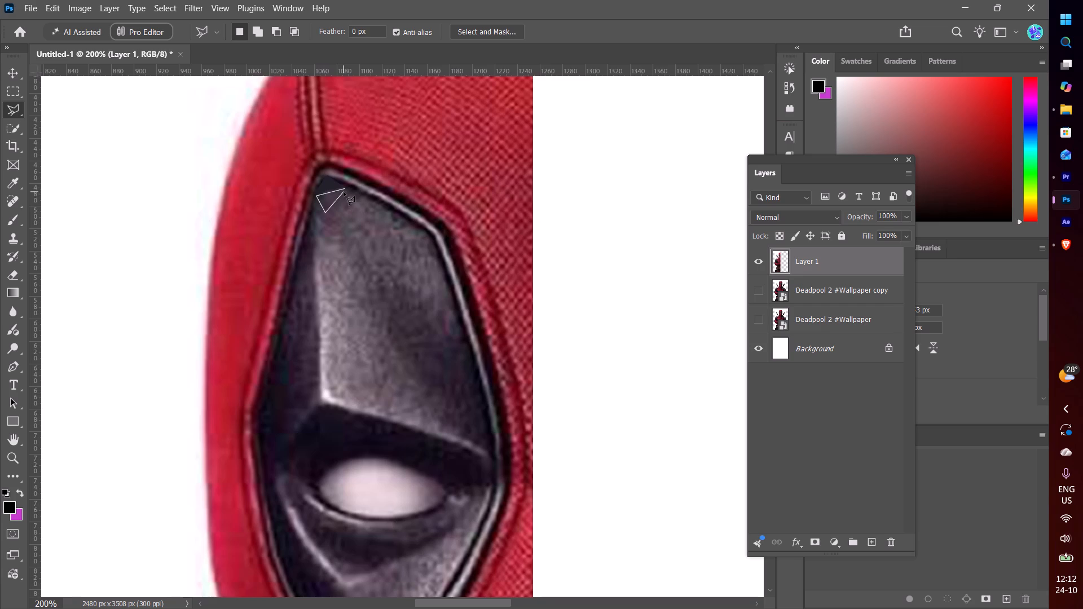
{"action": "double_click", "coordinate": [346, 188]}
{"action": "key", "text": "ctrl+alt+f"}
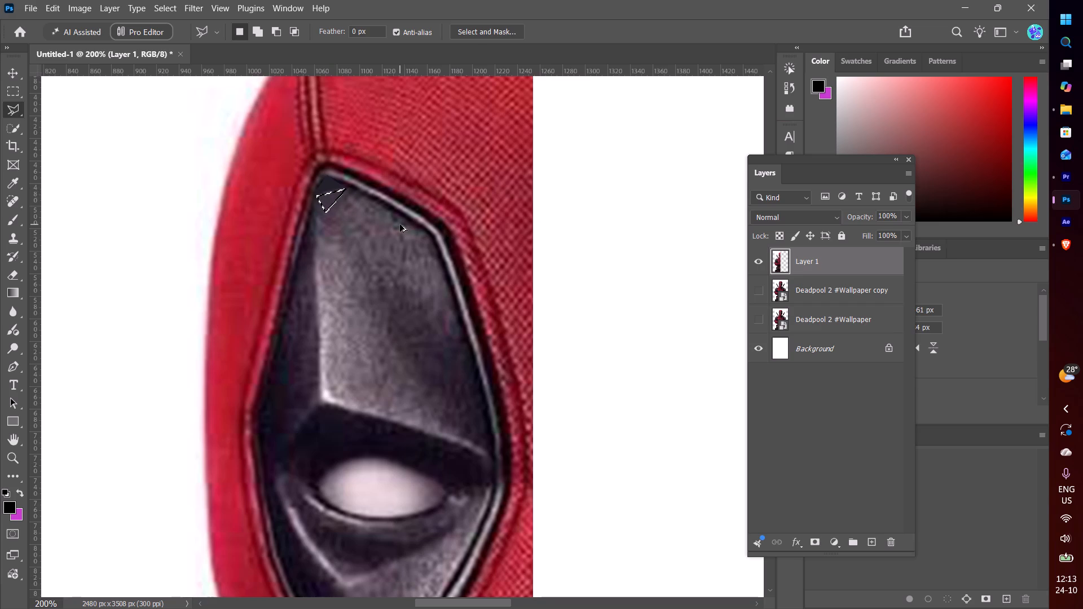
{"action": "key", "text": "ctrl+d"}
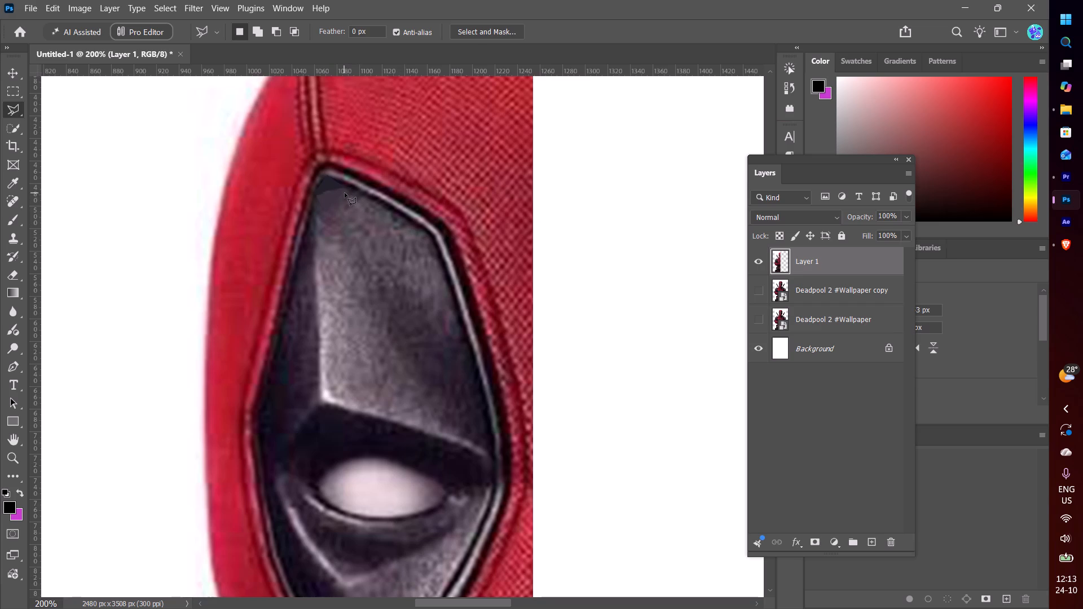
Select a small triangle beside the newest eye patch facet, on the side toward the cut edge, apply the Average blur and deselect.
{"action": "left_click", "coordinate": [346, 190]}
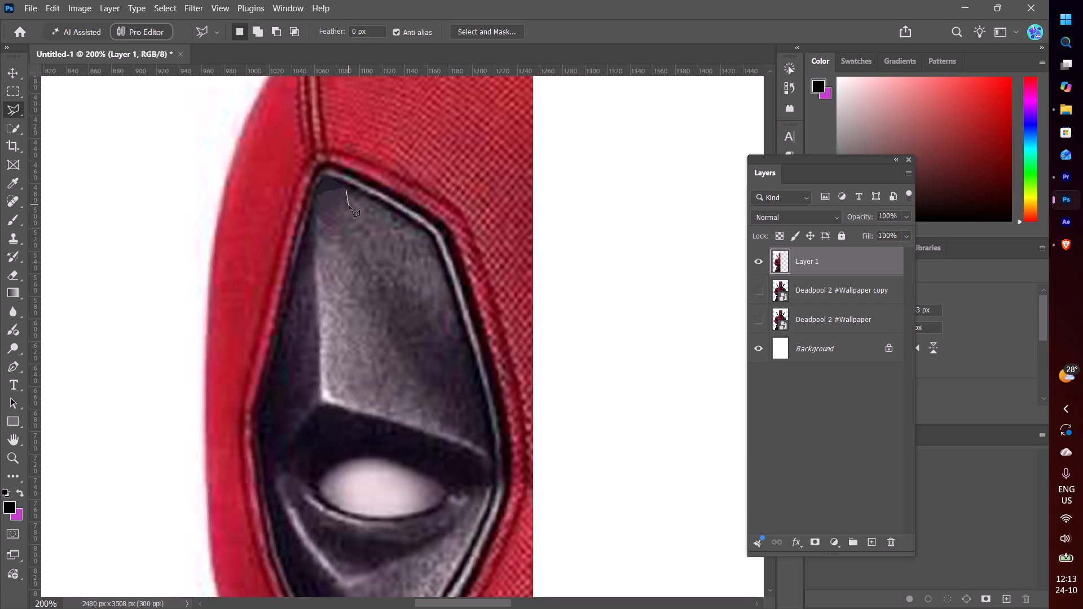
{"action": "left_click", "coordinate": [349, 214]}
{"action": "double_click", "coordinate": [329, 212]}
{"action": "key", "text": "ctrl+alt+f"}
{"action": "key", "text": "ctrl+alt+d"}
{"action": "key", "text": "ctrl+d"}
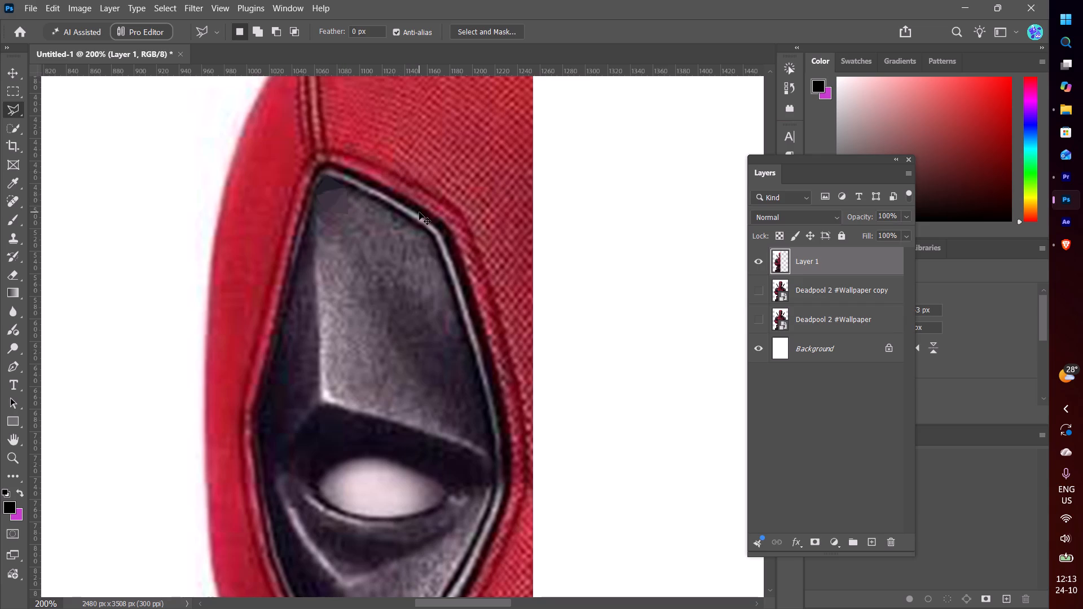
Select a small triangle at the eye patch's outer edge, just below the top corner facets, apply the Average blur and deselect.
{"action": "left_click", "coordinate": [316, 196]}
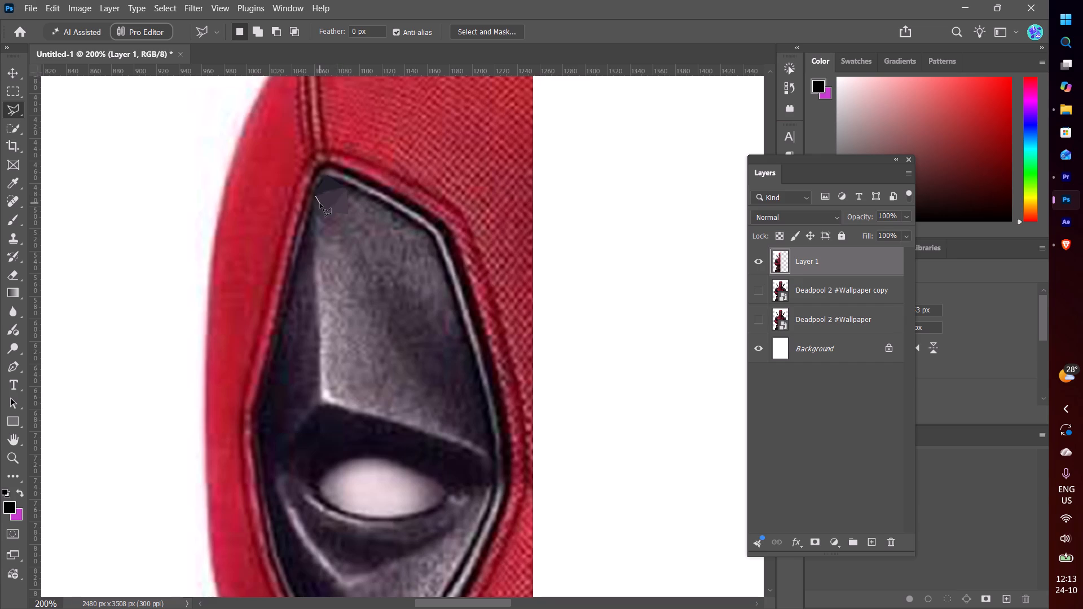
{"action": "left_click", "coordinate": [324, 209]}
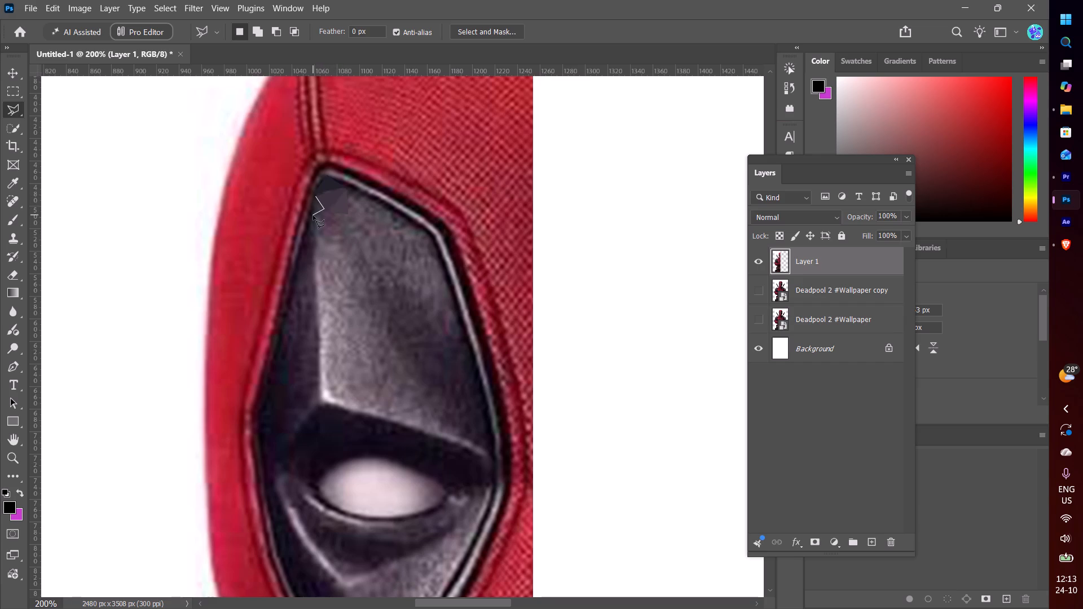
{"action": "left_click", "coordinate": [313, 215]}
{"action": "left_click", "coordinate": [315, 197]}
{"action": "key", "text": "ctrl+alt+f"}
{"action": "key", "text": "ctrl+d"}
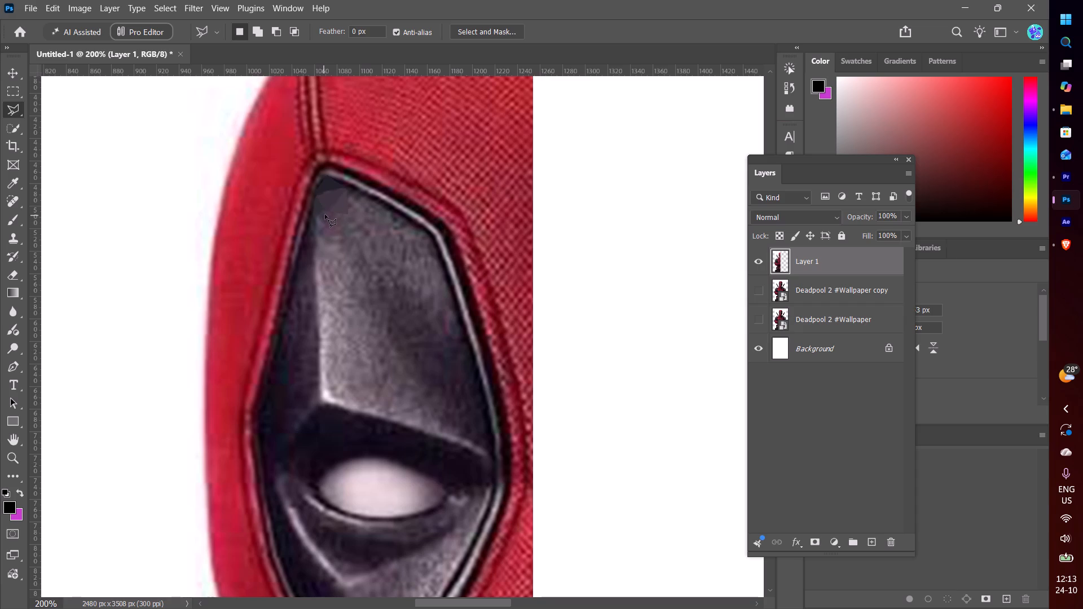
Select a downward-pointing triangle beneath the existing eye patch facets, on the side toward the cut edge, apply the Average blur and deselect.
{"action": "left_click", "coordinate": [327, 213]}
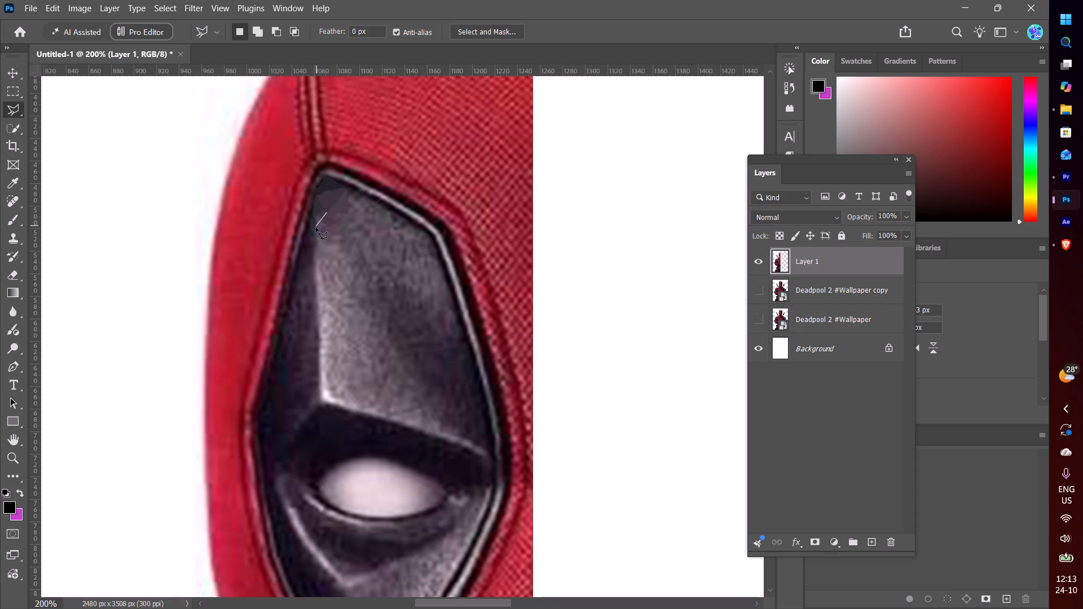
{"action": "left_click", "coordinate": [323, 230]}
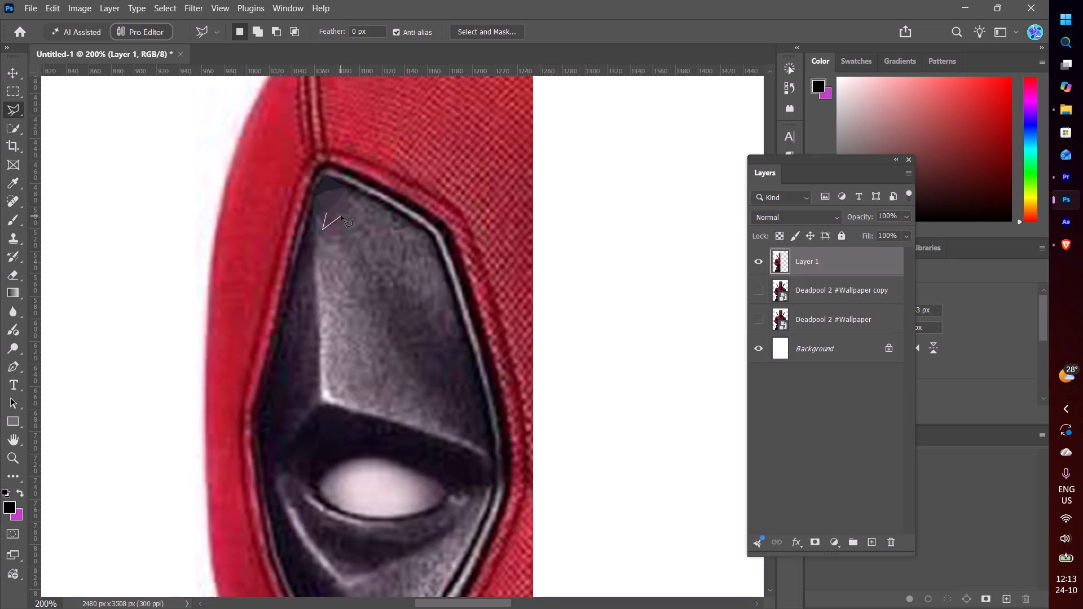
{"action": "left_click", "coordinate": [348, 214]}
{"action": "left_click", "coordinate": [324, 213]}
{"action": "key", "text": "ctrl+alt+f"}
{"action": "key", "text": "ctrl+d"}
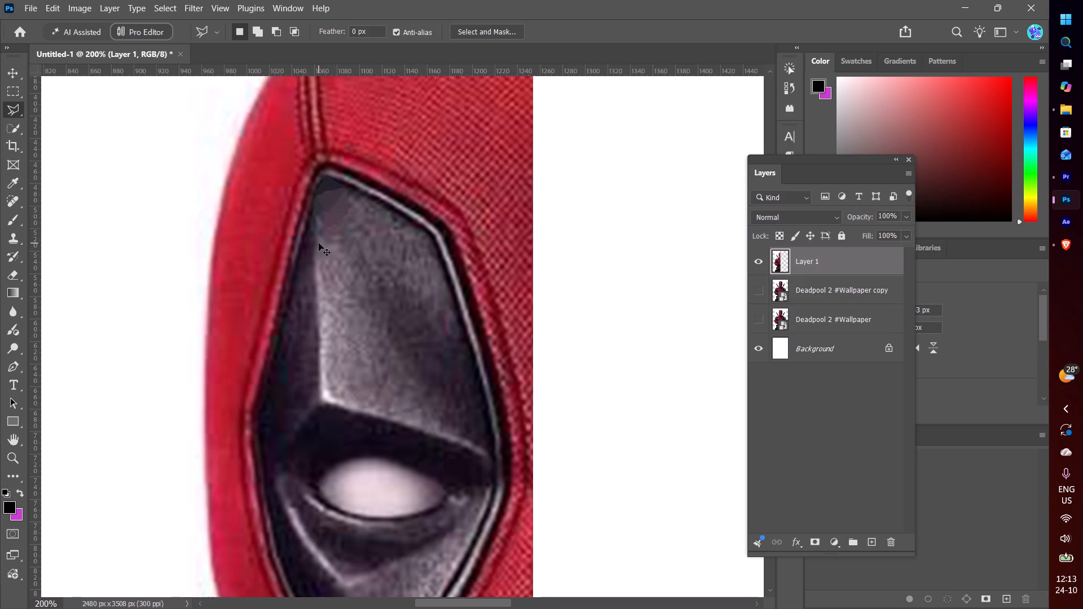
Select a narrow downward-pointing triangle in the gap between the two newest eye patch facets, apply the Average blur and deselect.
{"action": "left_click", "coordinate": [324, 210], "text": "ctrl"}
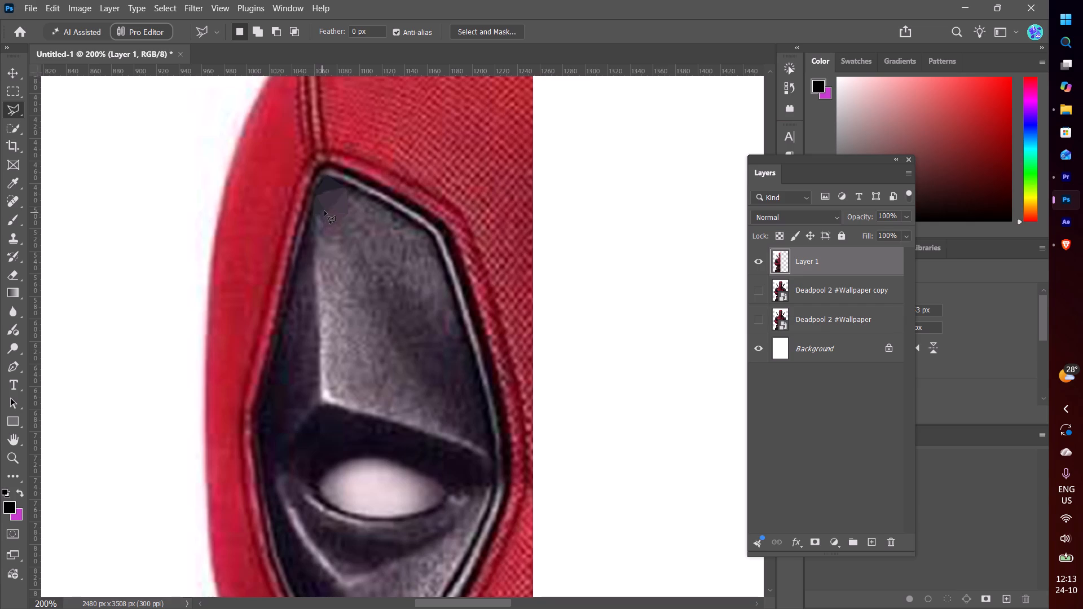
{"action": "left_click", "coordinate": [324, 211]}
{"action": "left_click", "coordinate": [315, 217]}
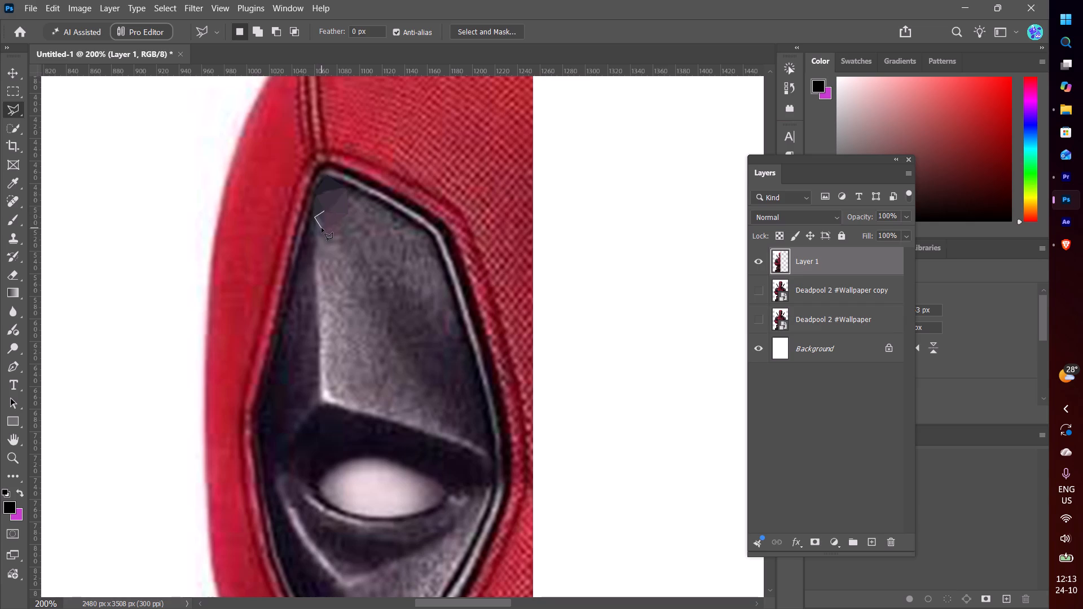
{"action": "left_click", "coordinate": [323, 231]}
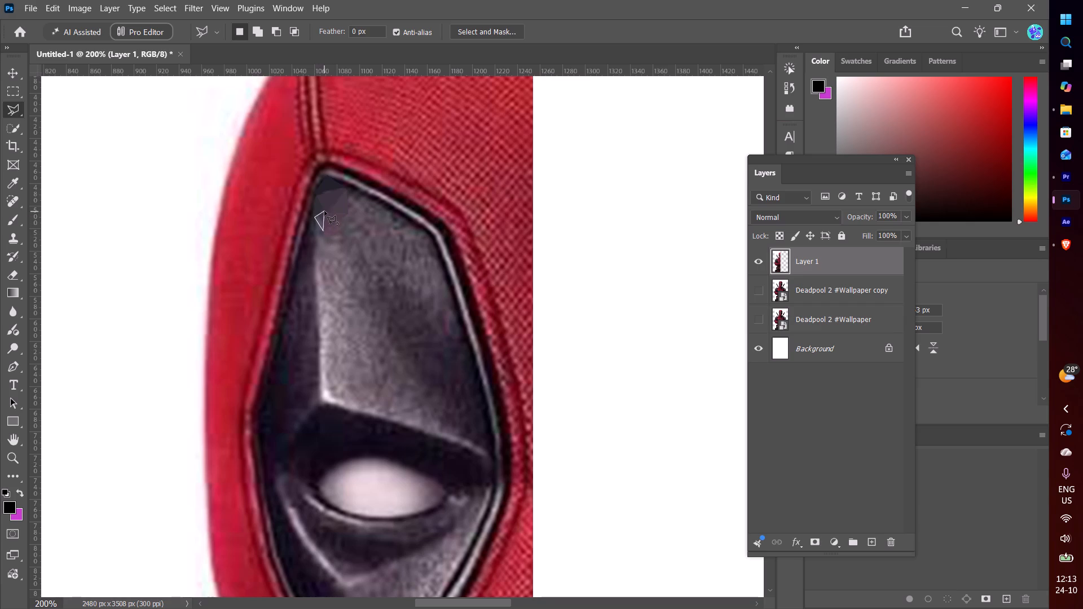
{"action": "left_click", "coordinate": [324, 211]}
{"action": "key", "text": "ctrl+alt+f"}
{"action": "key", "text": "ctrl+d"}
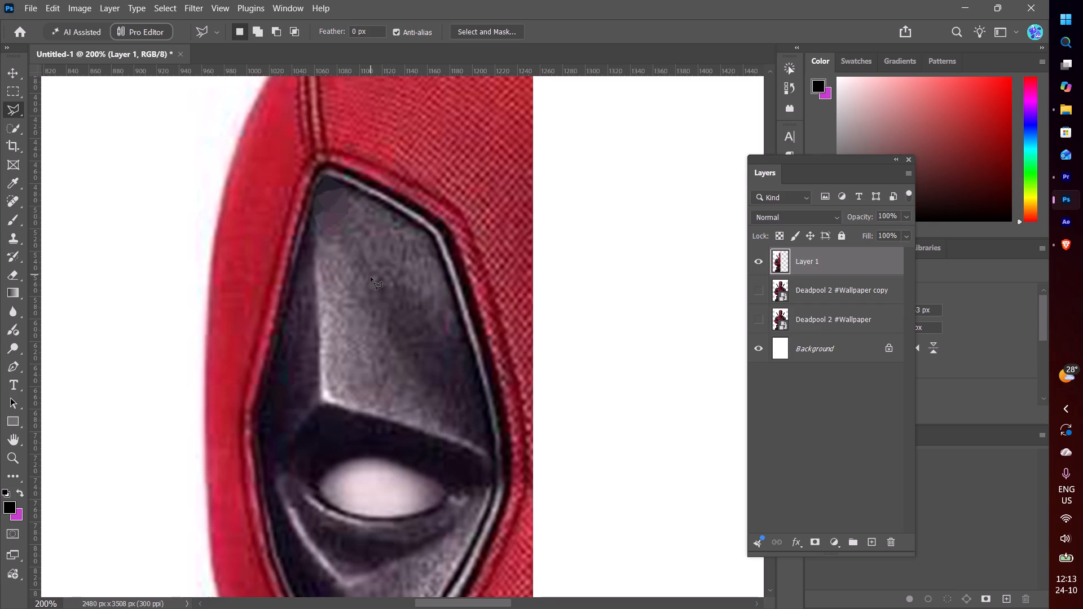
Select a slanted triangle along the eye patch's outer rim, beside the newest narrow facet, apply the Average blur and deselect.
{"action": "left_click", "coordinate": [310, 214]}
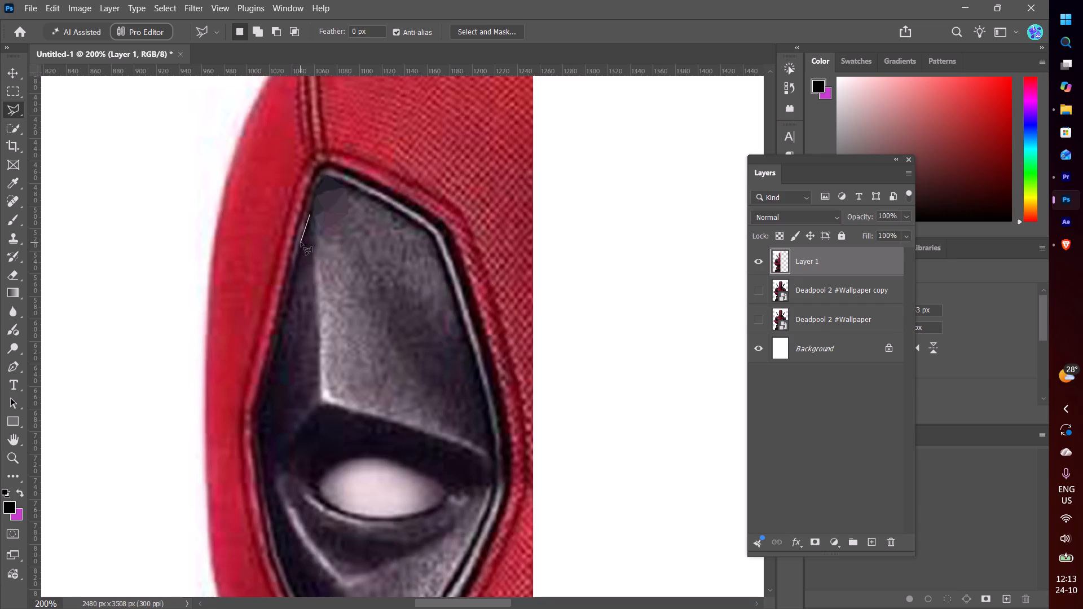
{"action": "left_click", "coordinate": [302, 241]}
{"action": "left_click", "coordinate": [322, 229]}
{"action": "left_click", "coordinate": [311, 214]}
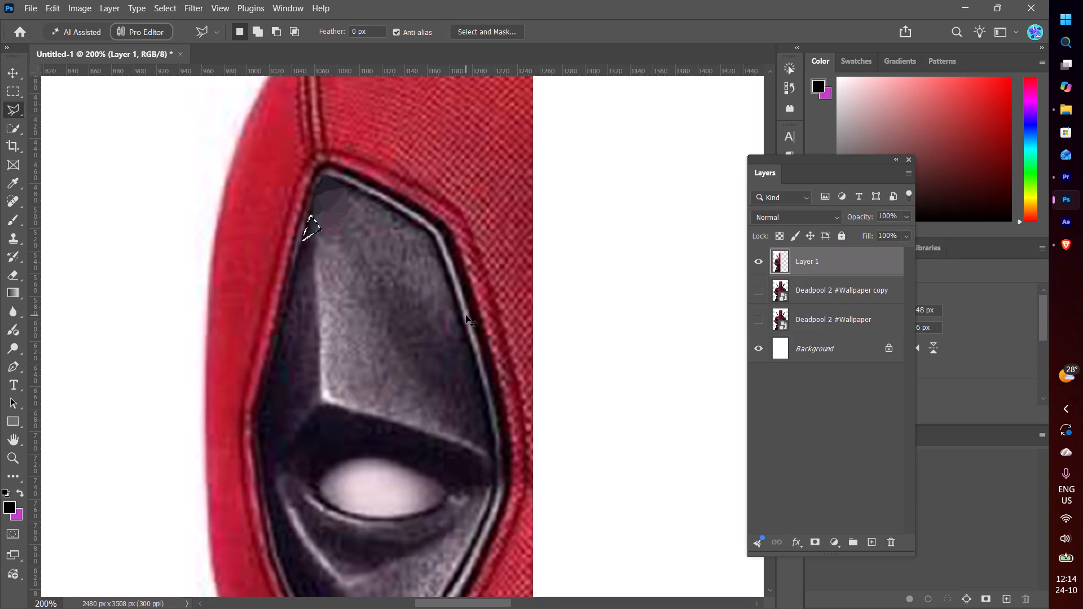
{"action": "key", "text": "ctrl+alt+f"}
{"action": "key", "text": "ctrl+d"}
Select a downward-pointing triangle directly beneath the newest facet on the eye patch's outer rim, apply the Average blur and deselect.
{"action": "left_click", "coordinate": [319, 231]}
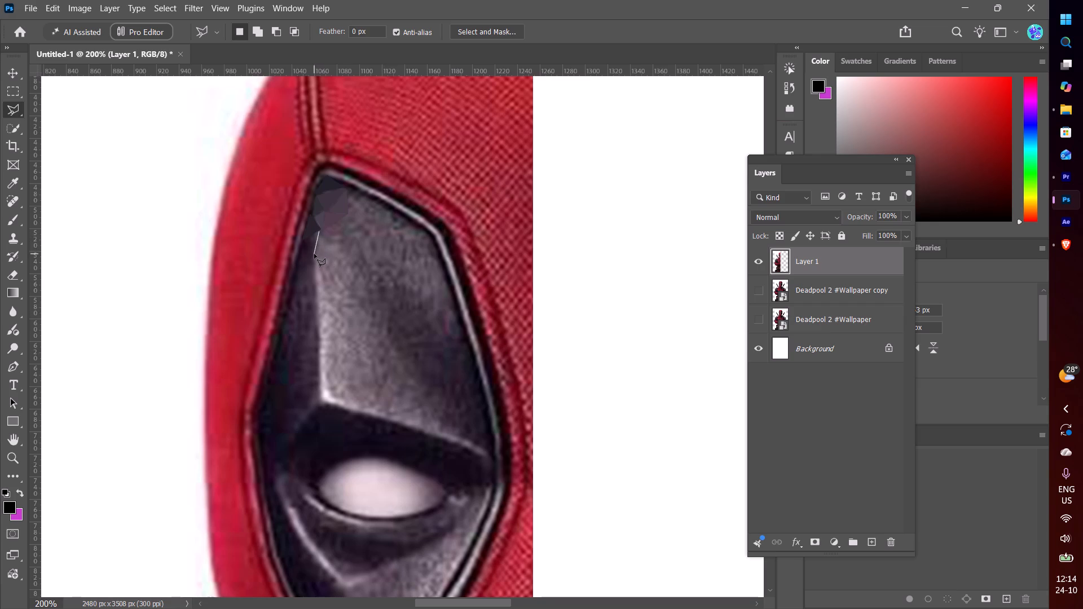
{"action": "left_click", "coordinate": [314, 254]}
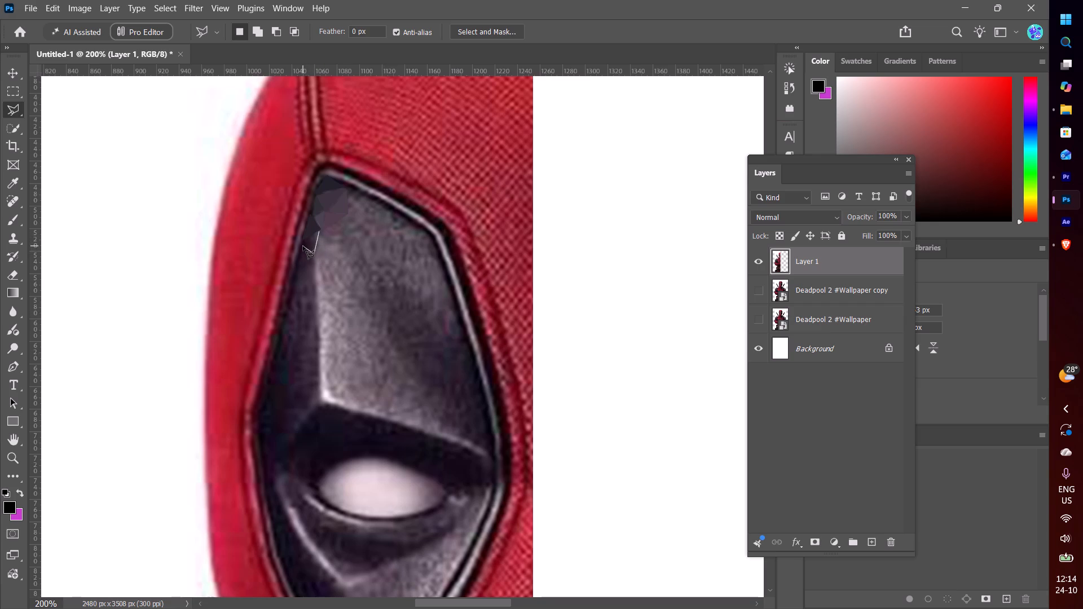
{"action": "left_click", "coordinate": [301, 242]}
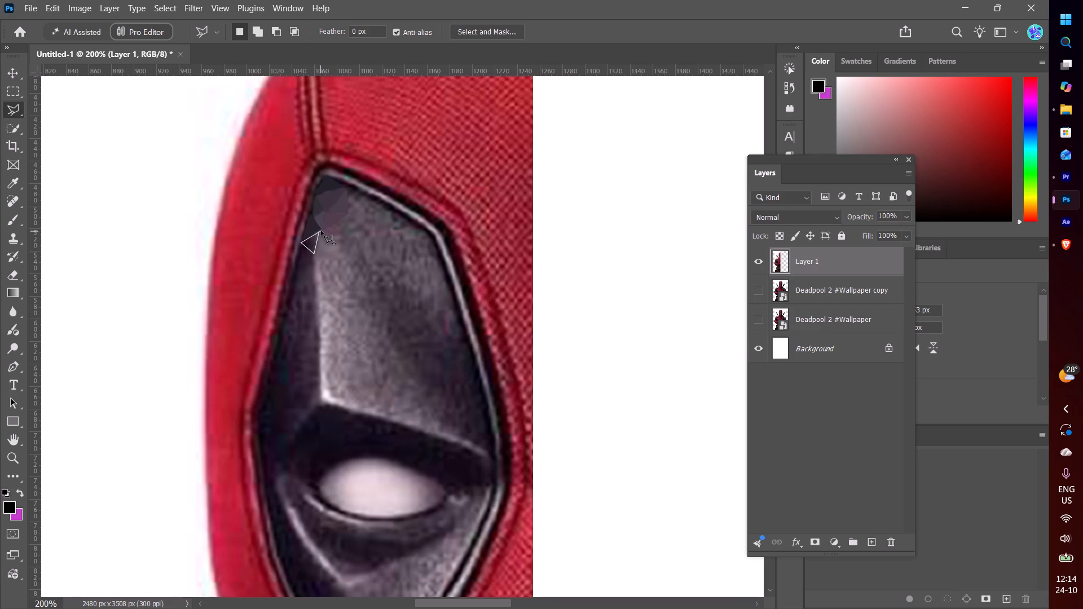
{"action": "left_click", "coordinate": [321, 231]}
{"action": "key", "text": "ctrl+alt+f"}
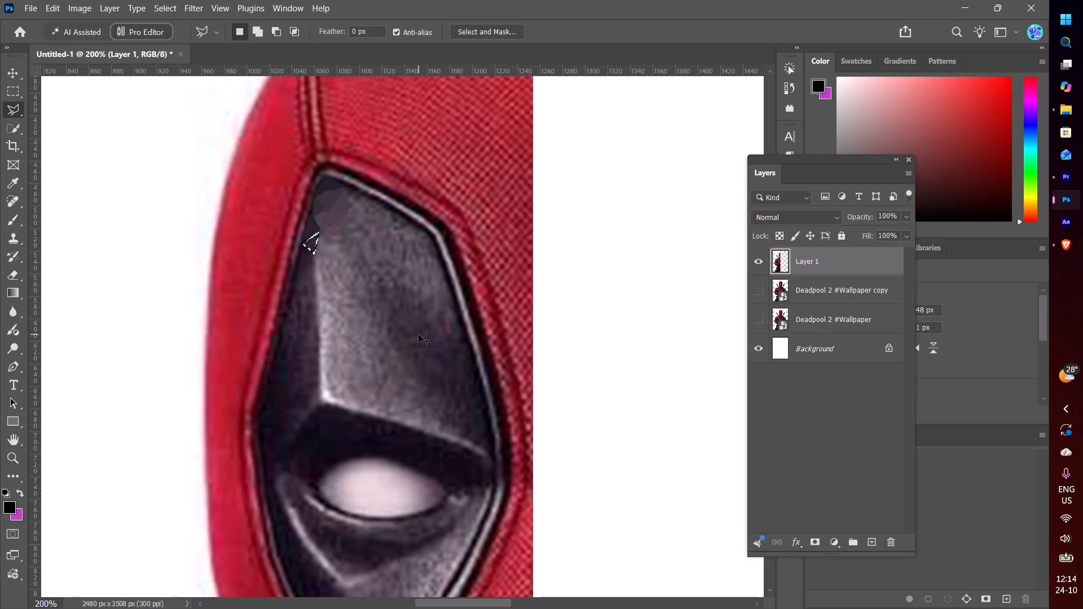
{"action": "key", "text": "ctrl+d"}
Select a small triangle beside the newest eye patch facet, on the side toward the cut edge, apply the Average blur and deselect.
{"action": "left_click", "coordinate": [320, 230]}
{"action": "left_click", "coordinate": [316, 251]}
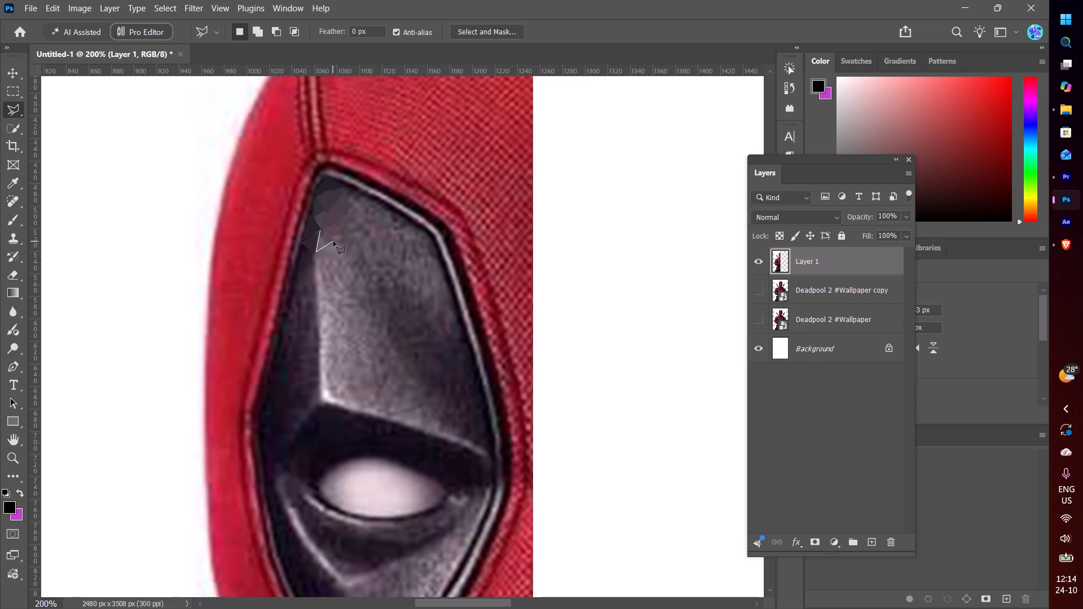
{"action": "left_click", "coordinate": [333, 241]}
{"action": "left_click", "coordinate": [321, 229]}
{"action": "key", "text": "ctrl+alt+f"}
{"action": "key", "text": "ctrl+d"}
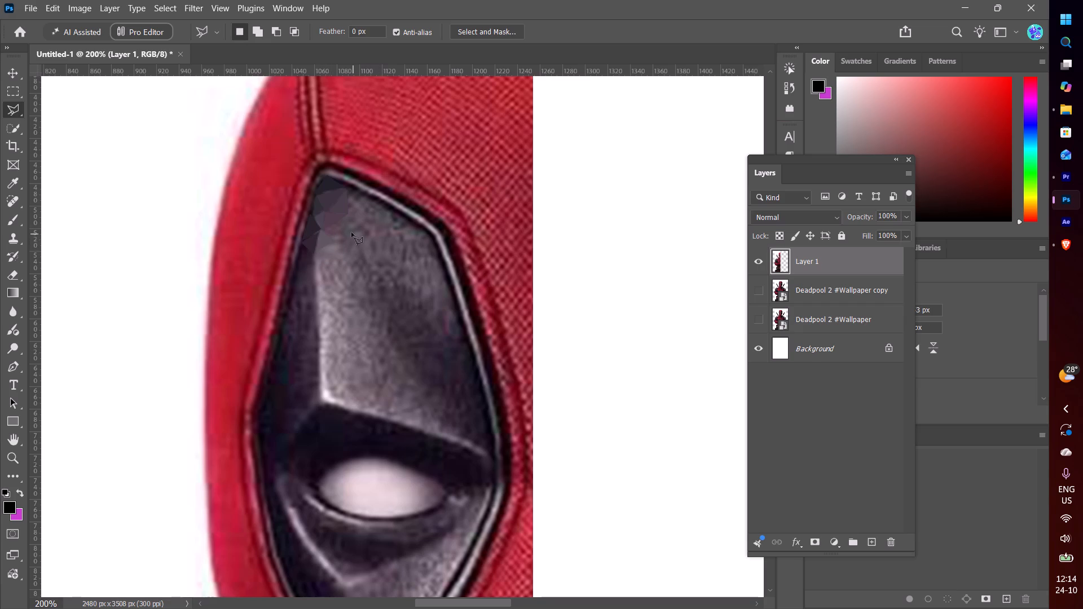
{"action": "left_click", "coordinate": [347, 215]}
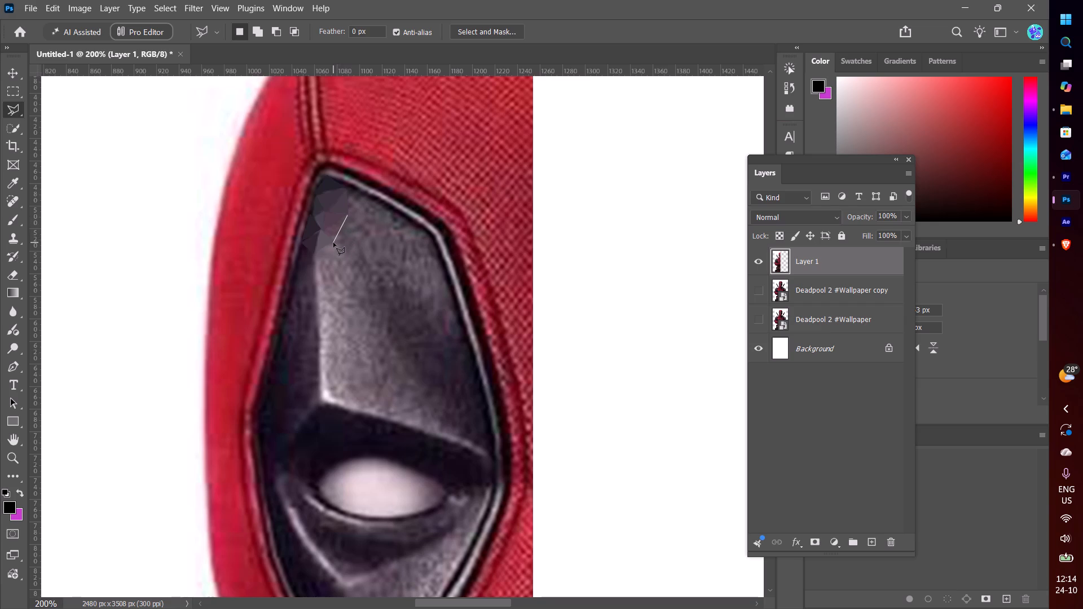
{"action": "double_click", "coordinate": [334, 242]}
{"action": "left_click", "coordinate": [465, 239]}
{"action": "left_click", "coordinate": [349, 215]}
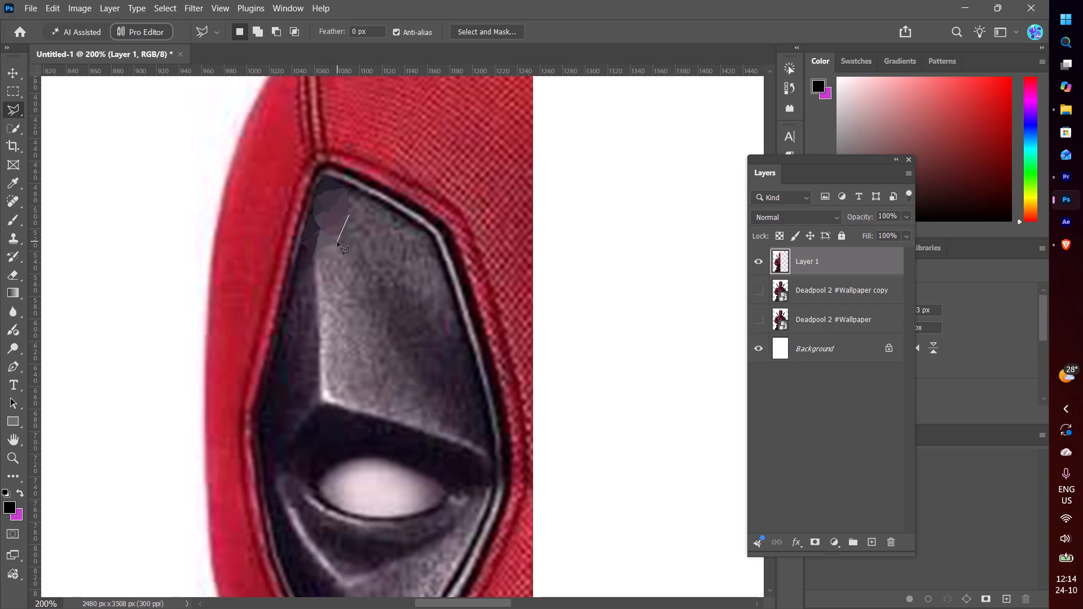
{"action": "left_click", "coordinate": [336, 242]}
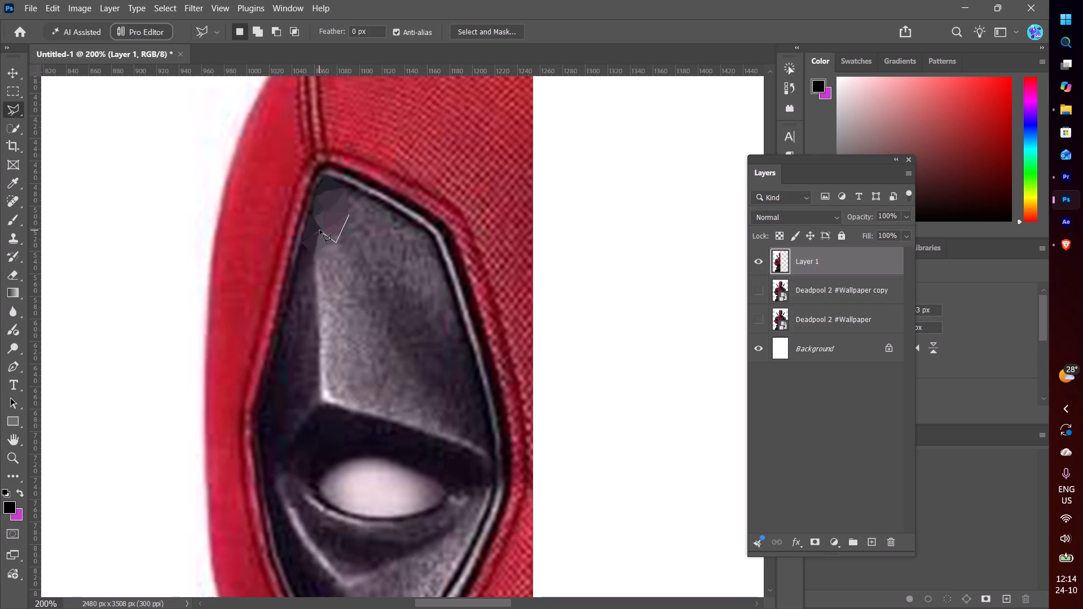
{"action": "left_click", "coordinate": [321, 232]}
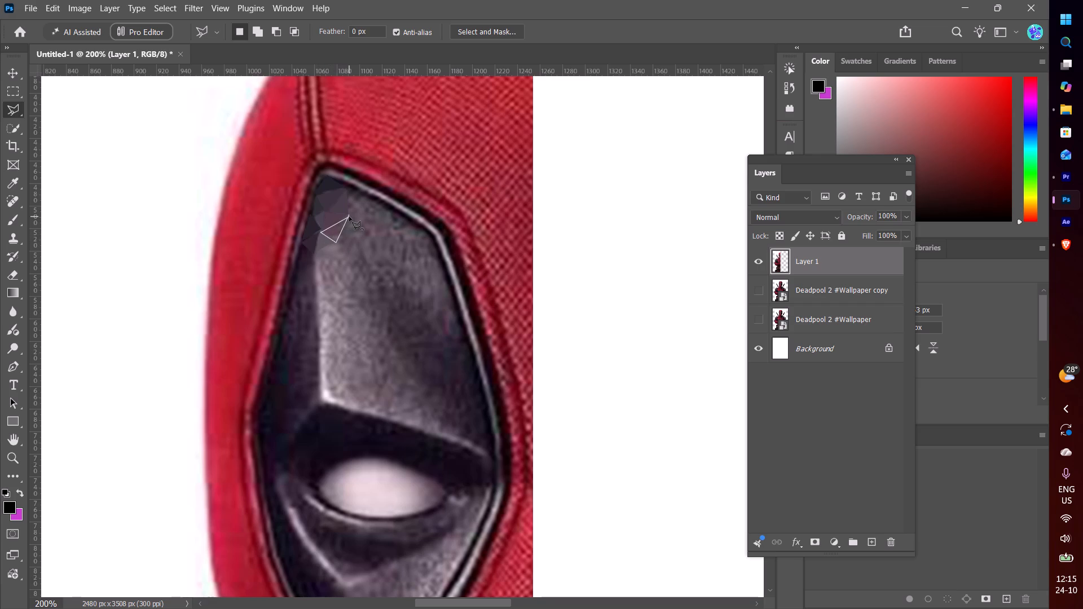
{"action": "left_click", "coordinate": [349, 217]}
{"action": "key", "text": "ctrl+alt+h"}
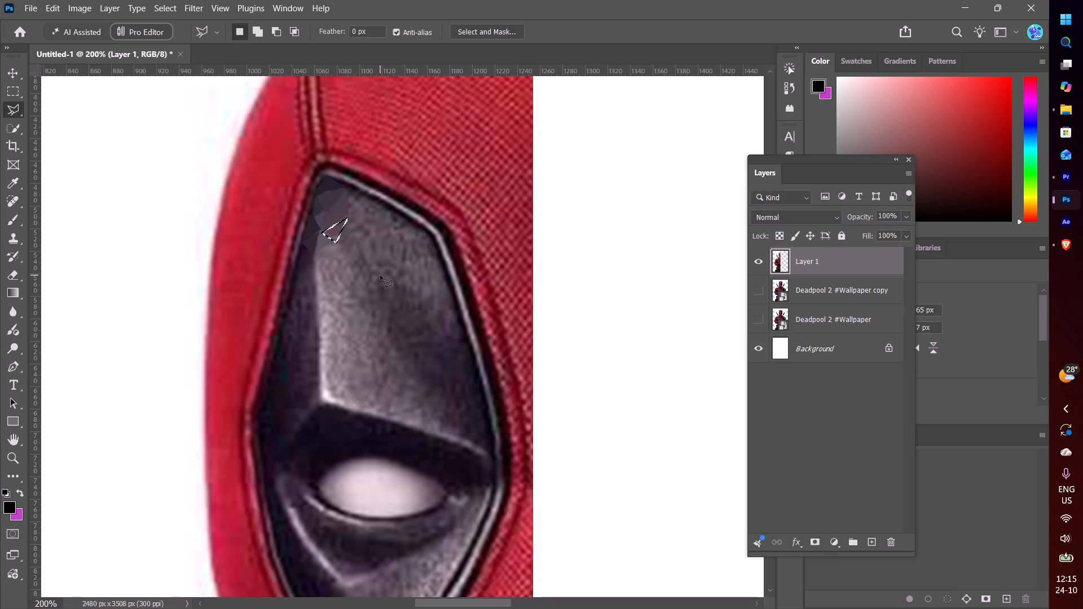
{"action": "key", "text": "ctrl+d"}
Select a narrow slanted triangle along the lower inner side of the eye patch's top facets, apply the Average blur and deselect.
{"action": "key", "text": "ctrl+equal"}
{"action": "key", "text": "ctrl+equal"}
{"action": "key", "text": "ctrl+equal"}
{"action": "scroll", "coordinate": [376, 224], "scroll_direction": "up", "scroll_amount": 5, "text": "ctrl"}
{"action": "scroll", "coordinate": [376, 224], "scroll_direction": "up", "scroll_amount": 7}
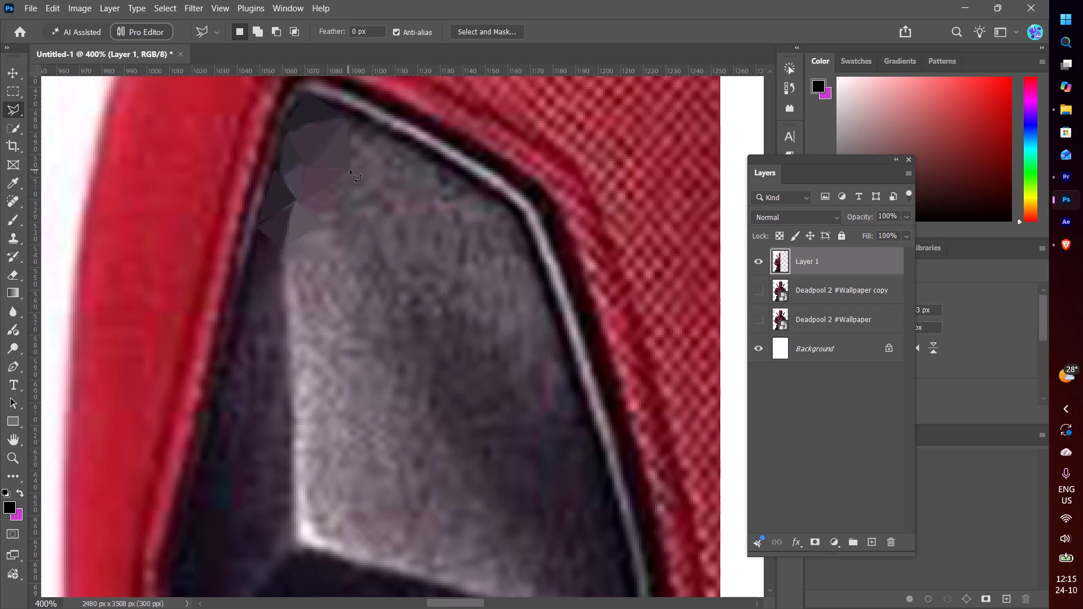
{"action": "left_click", "coordinate": [350, 170]}
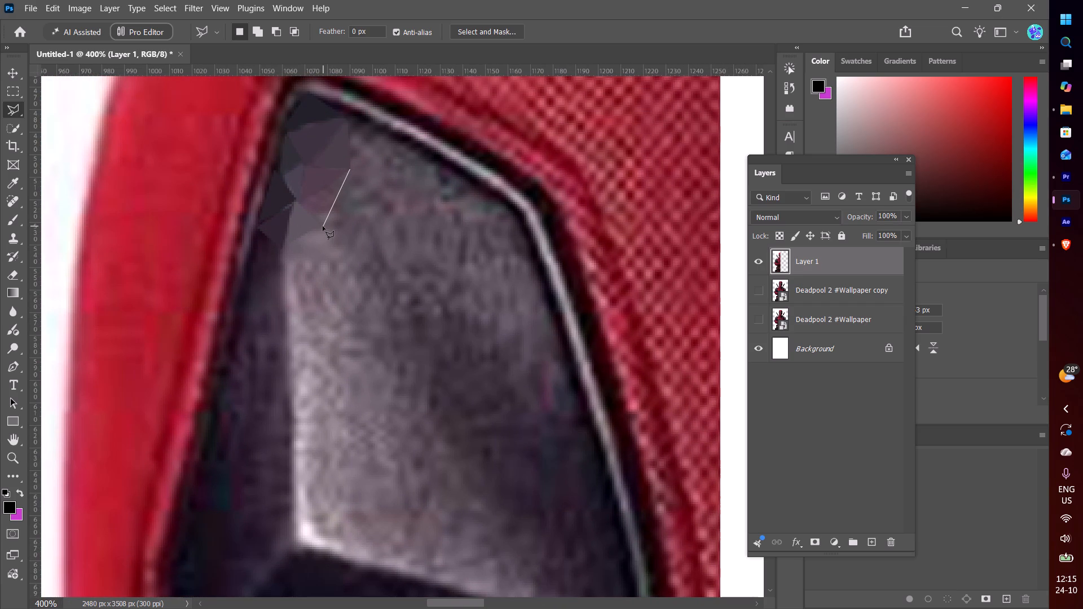
{"action": "left_click", "coordinate": [322, 223]}
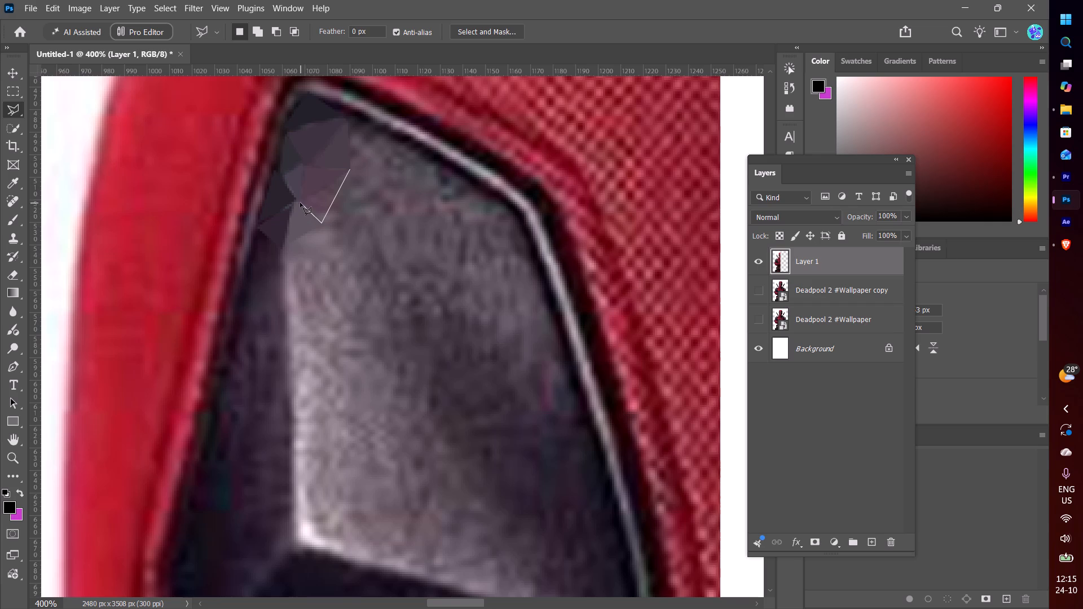
{"action": "left_click", "coordinate": [300, 202]}
{"action": "left_click", "coordinate": [350, 171]}
{"action": "key", "text": "ctrl+alt+f"}
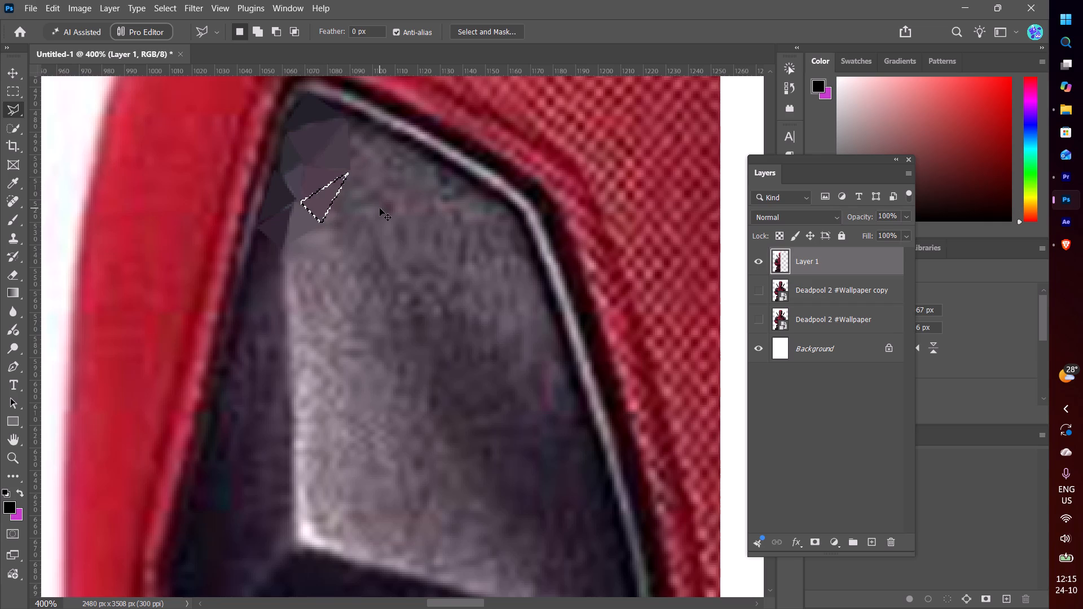
{"action": "key", "text": "ctrl+d"}
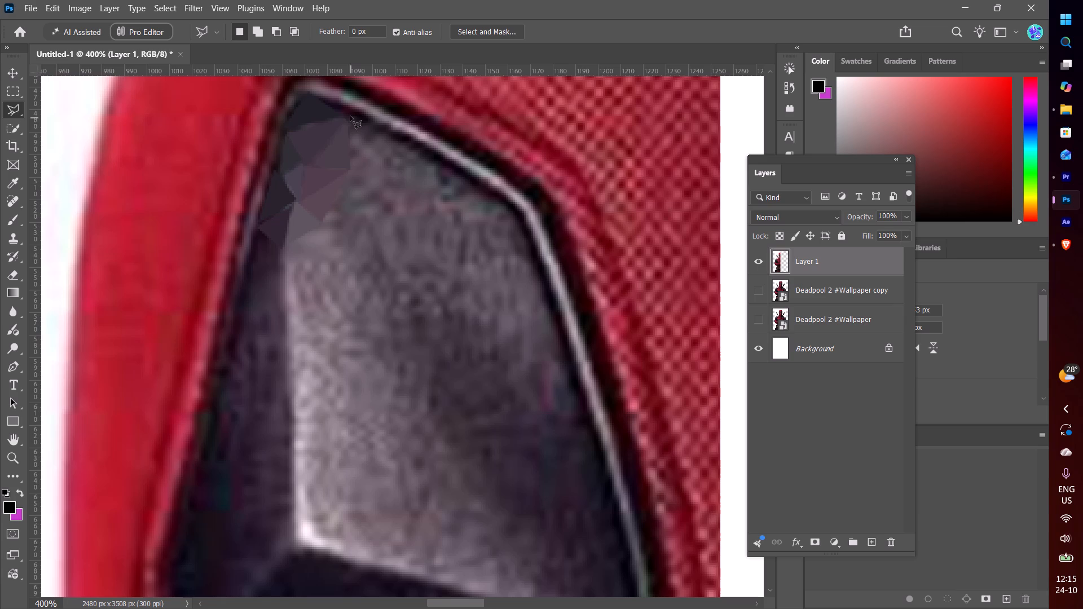
Select a downward-pointing triangle against the eye patch's upper rim, beside the top facets, apply the Average blur and deselect.
{"action": "left_click", "coordinate": [353, 170]}
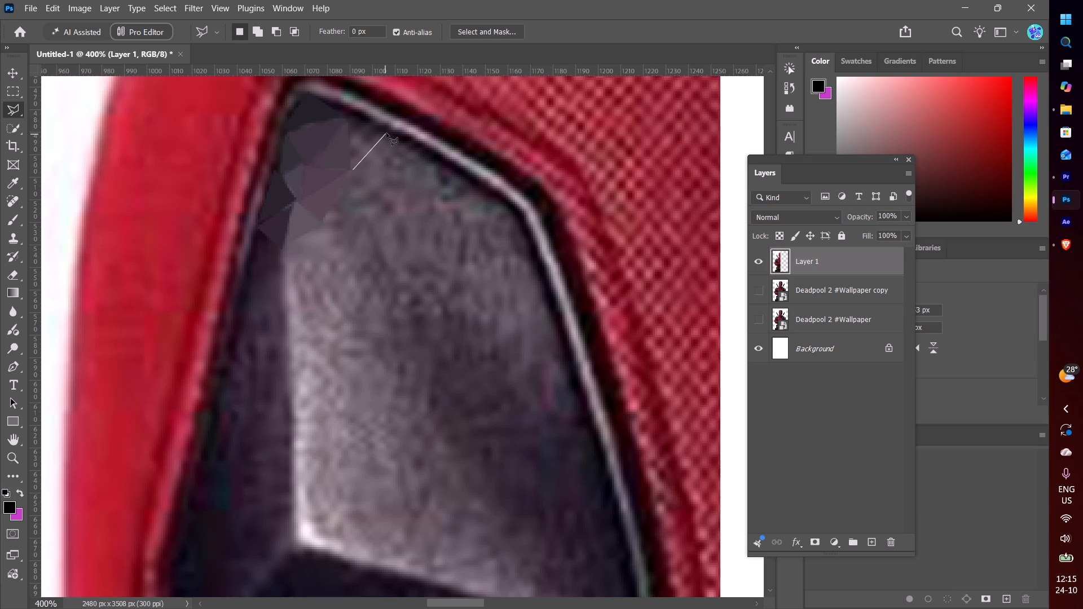
{"action": "left_click", "coordinate": [386, 133]}
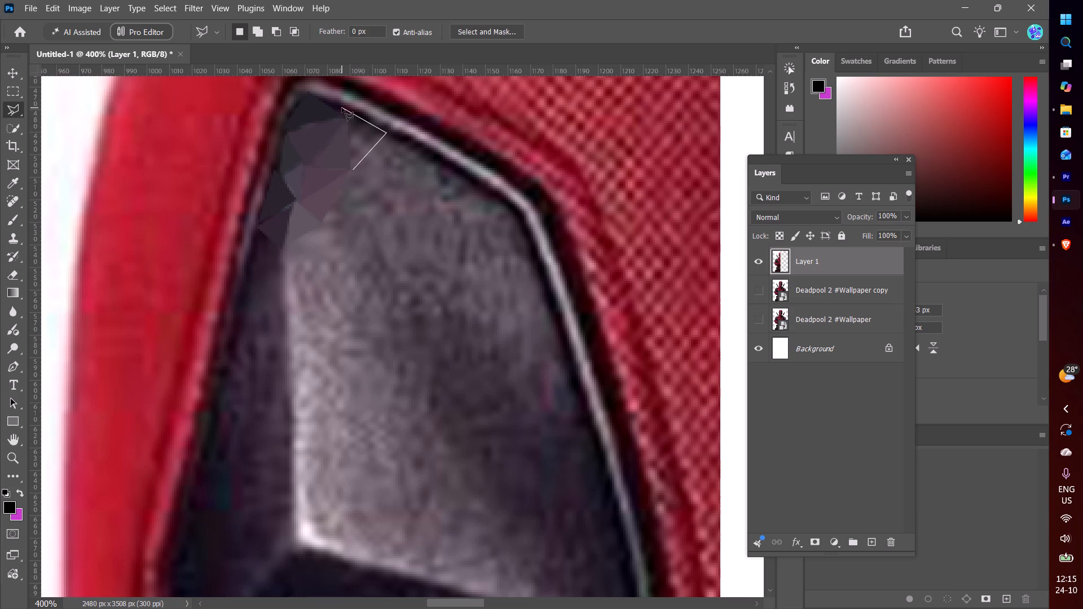
{"action": "left_click", "coordinate": [342, 108]}
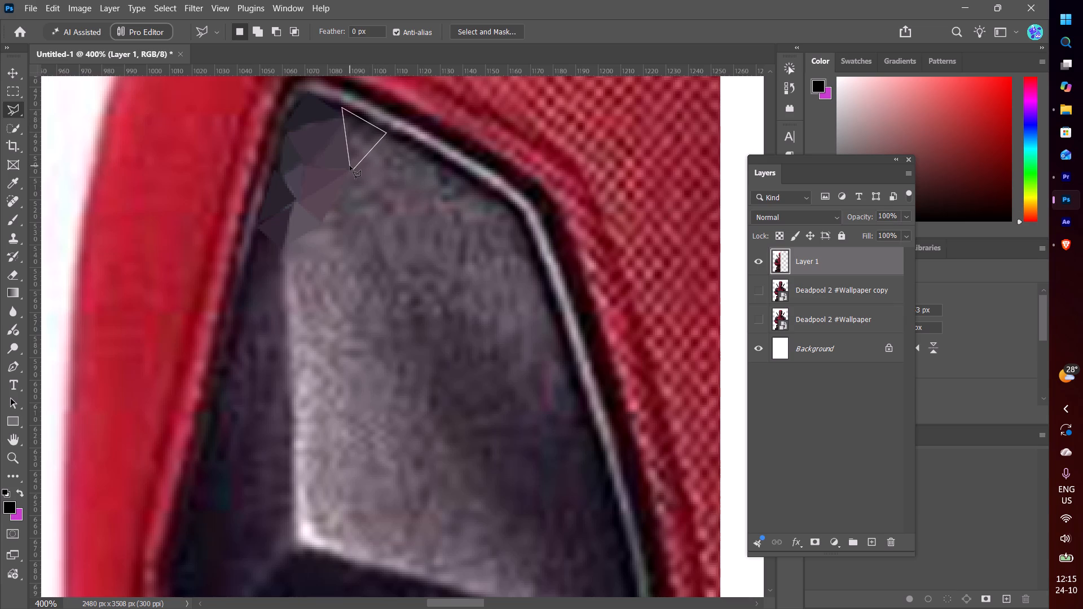
{"action": "left_click", "coordinate": [351, 170]}
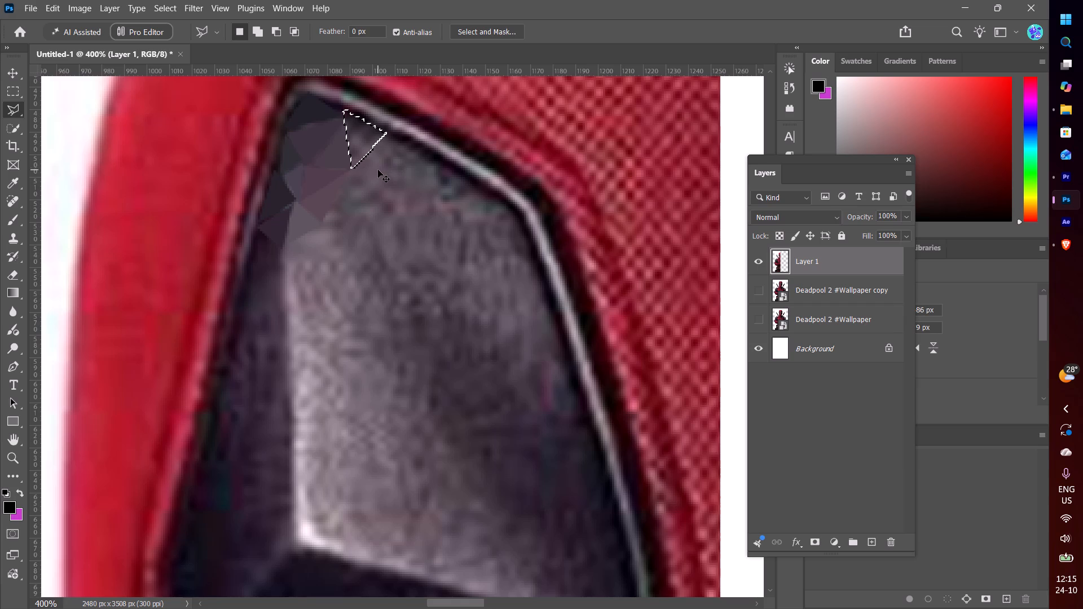
{"action": "key", "text": "ctrl+alt+f"}
{"action": "key", "text": "ctrl+d"}
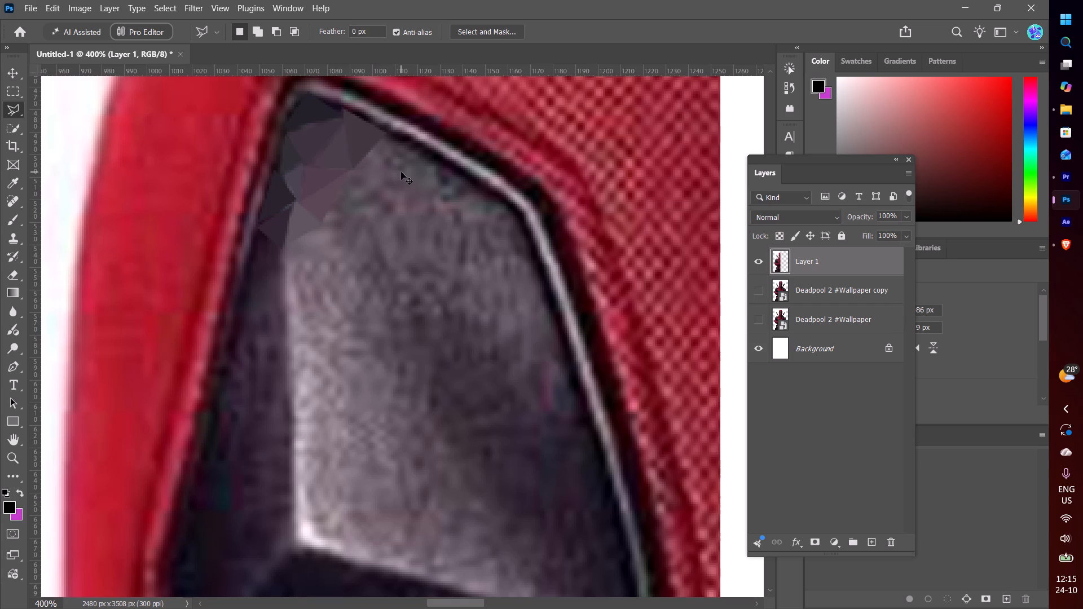
Select a small triangle sharing the lower slanted edge of the newest upper-rim facet, apply the Average blur and deselect.
{"action": "left_click", "coordinate": [388, 134]}
{"action": "left_click", "coordinate": [384, 179]}
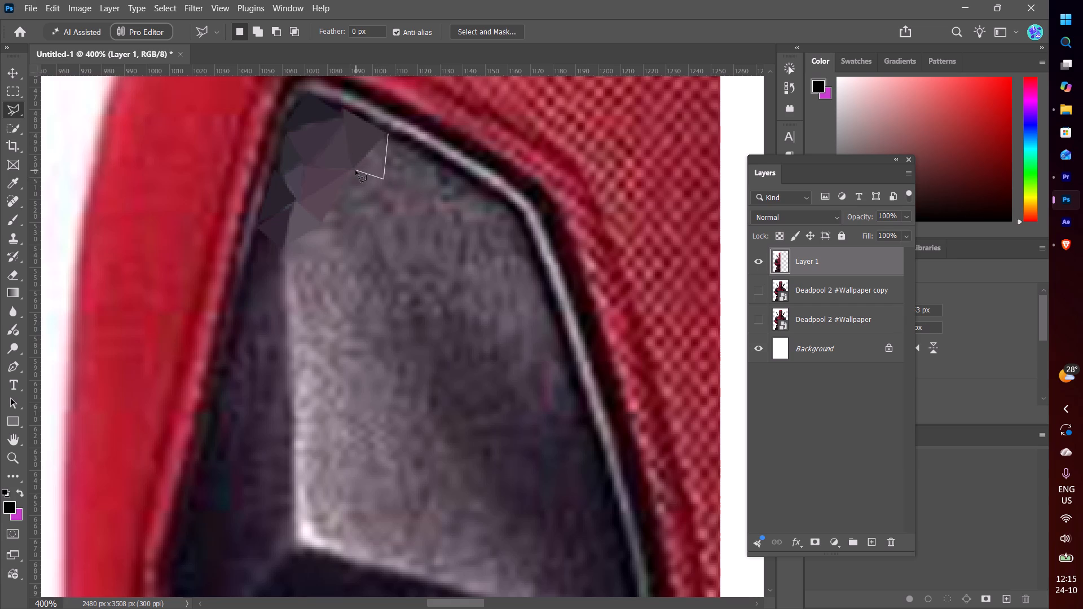
{"action": "left_click", "coordinate": [355, 170]}
{"action": "left_click", "coordinate": [386, 134]}
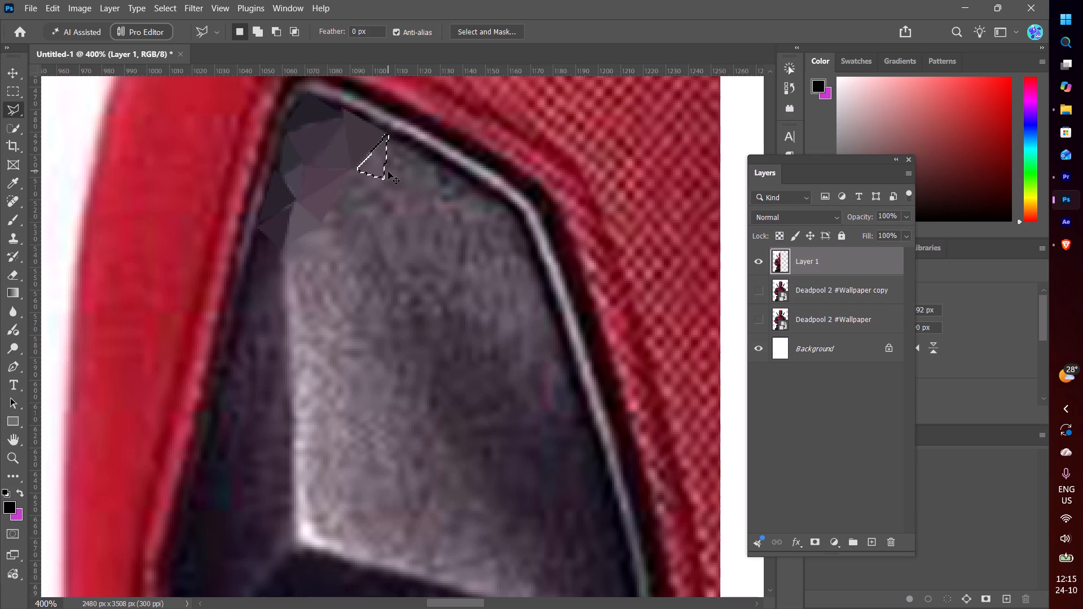
{"action": "key", "text": "ctrl+alt+f"}
{"action": "key", "text": "ctrl+d"}
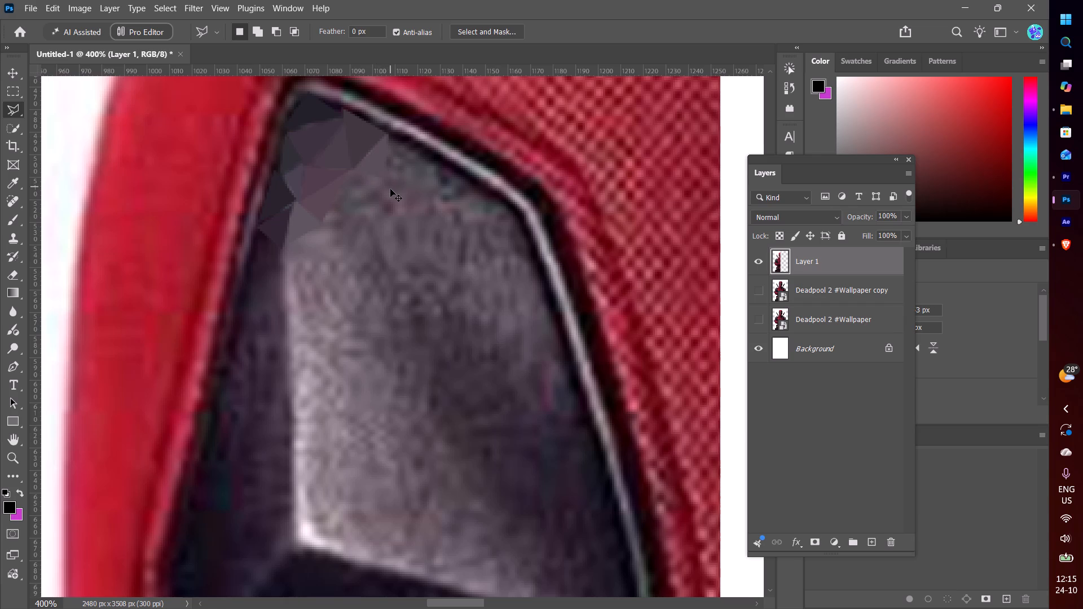
Select a thin slanted triangle directly beneath the newest facet, bordering the earlier slanted facet, apply the Average blur and deselect.
{"action": "left_click", "coordinate": [355, 172]}
{"action": "left_click", "coordinate": [323, 222]}
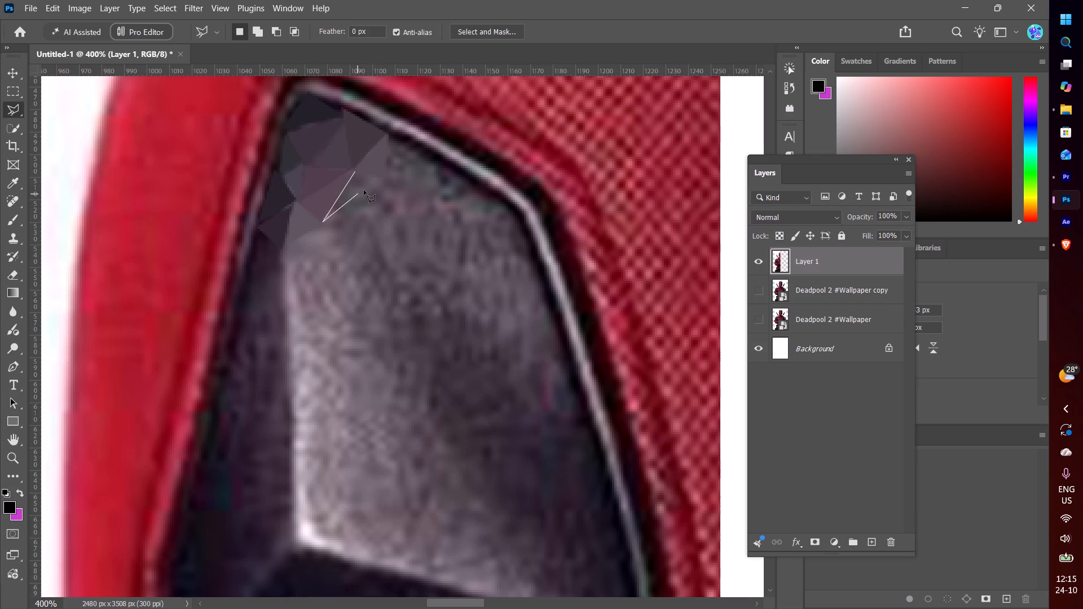
{"action": "left_click", "coordinate": [384, 179]}
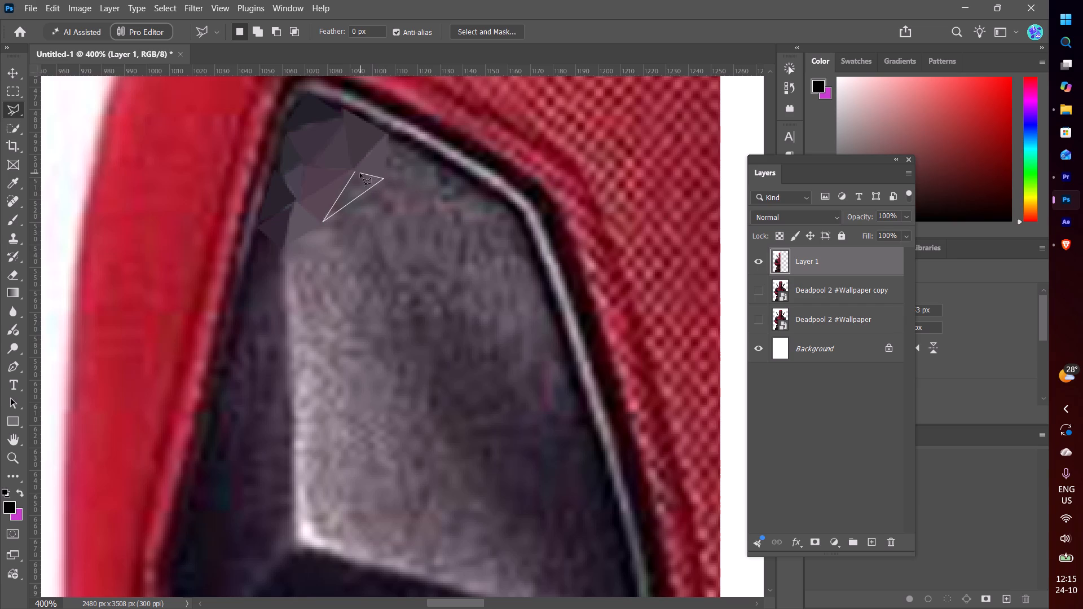
{"action": "left_click", "coordinate": [353, 173]}
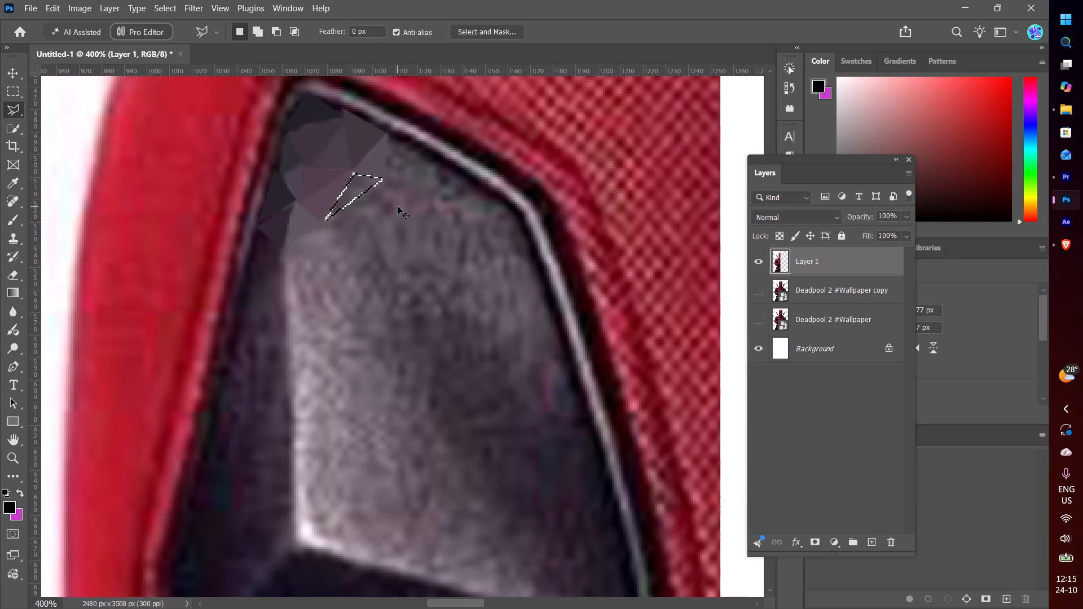
{"action": "key", "text": "ctrl+alt+f"}
{"action": "key", "text": "ctrl+d"}
Select a small triangle along the eye patch's upper rim, adjoining the facets on their cut-edge side, apply the Average blur and deselect.
{"action": "left_click", "coordinate": [391, 135]}
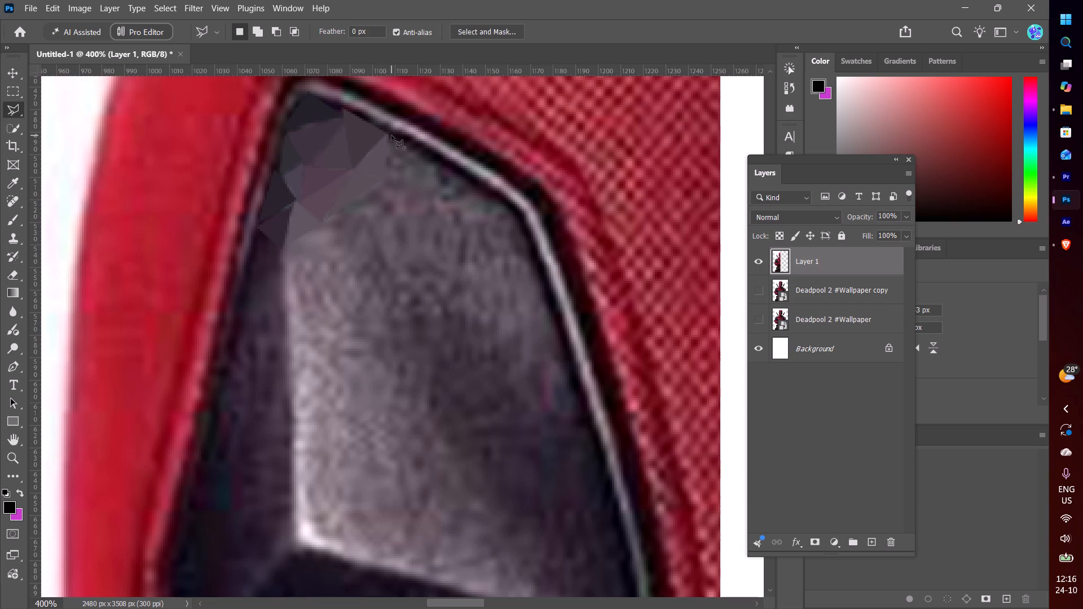
{"action": "left_click", "coordinate": [421, 153]}
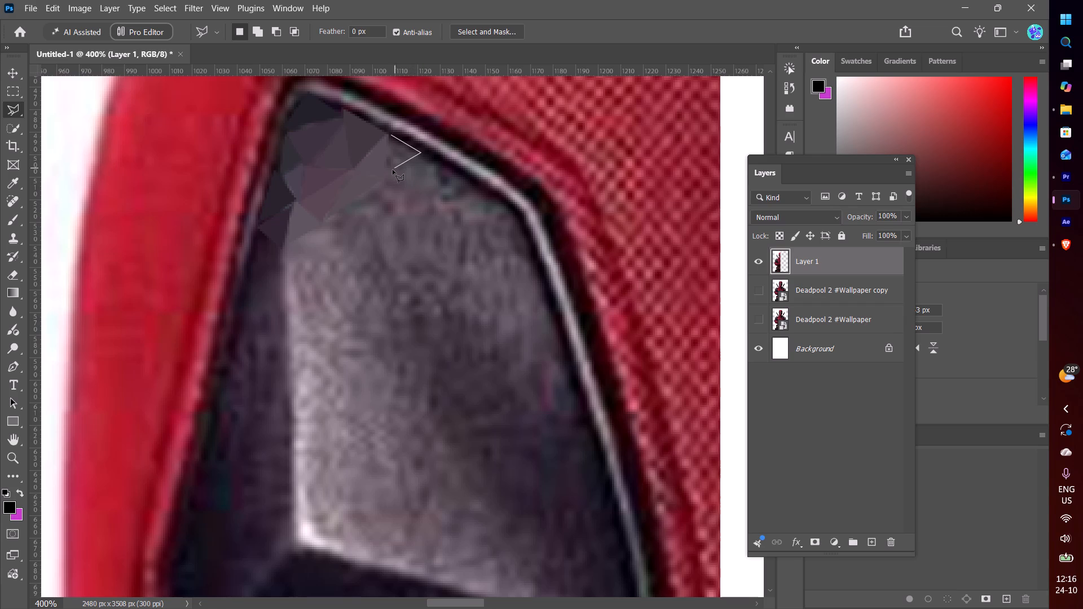
{"action": "left_click", "coordinate": [389, 174]}
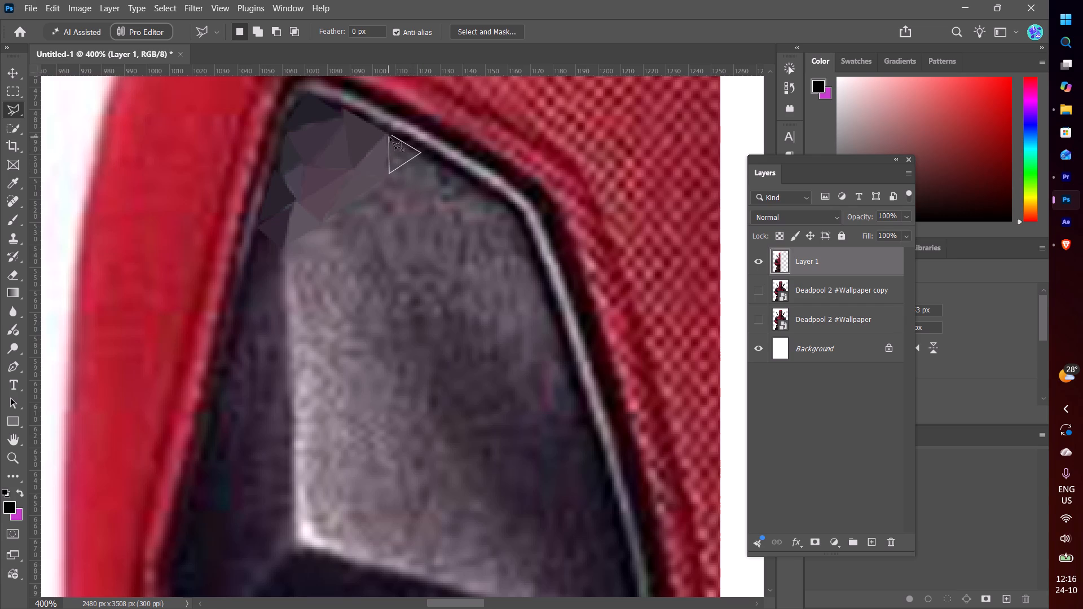
{"action": "left_click", "coordinate": [390, 136]}
{"action": "key", "text": "ctrl+alt+f"}
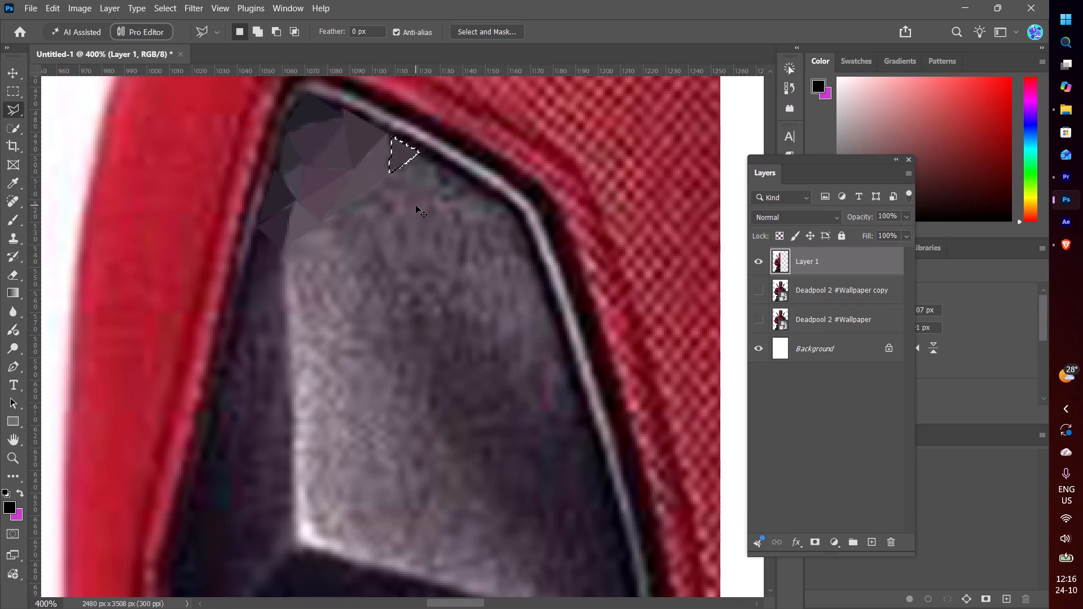
{"action": "key", "text": "ctrl+d"}
Select a small triangle along the eye patch's left rim, directly beneath the lowest facets, apply the Average blur and deselect.
{"action": "scroll", "coordinate": [386, 194], "scroll_direction": "down", "scroll_amount": 2}
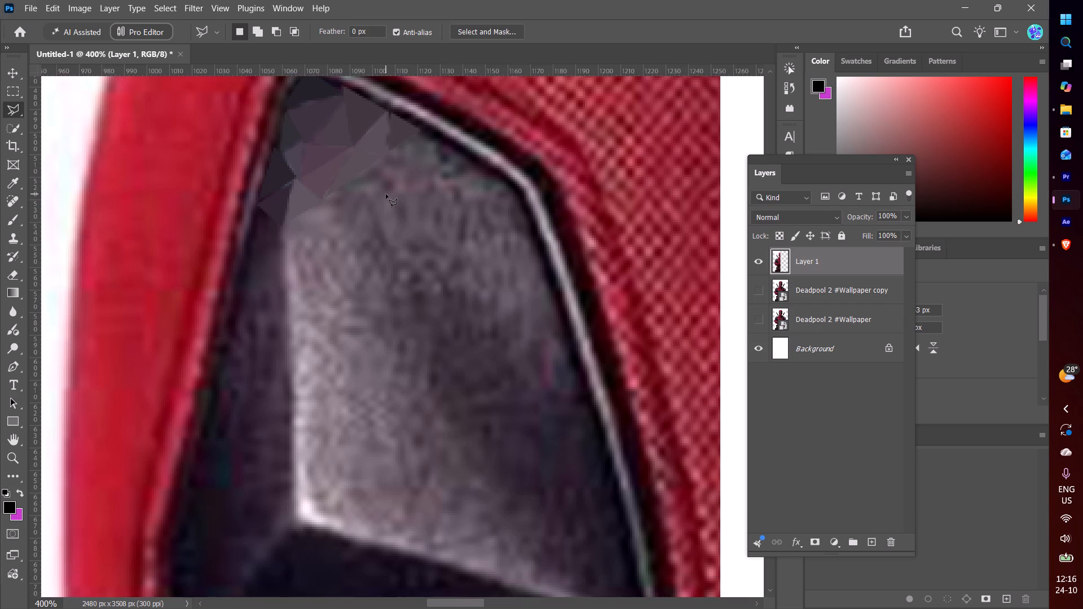
{"action": "scroll", "coordinate": [386, 194], "scroll_direction": "up", "scroll_amount": 1}
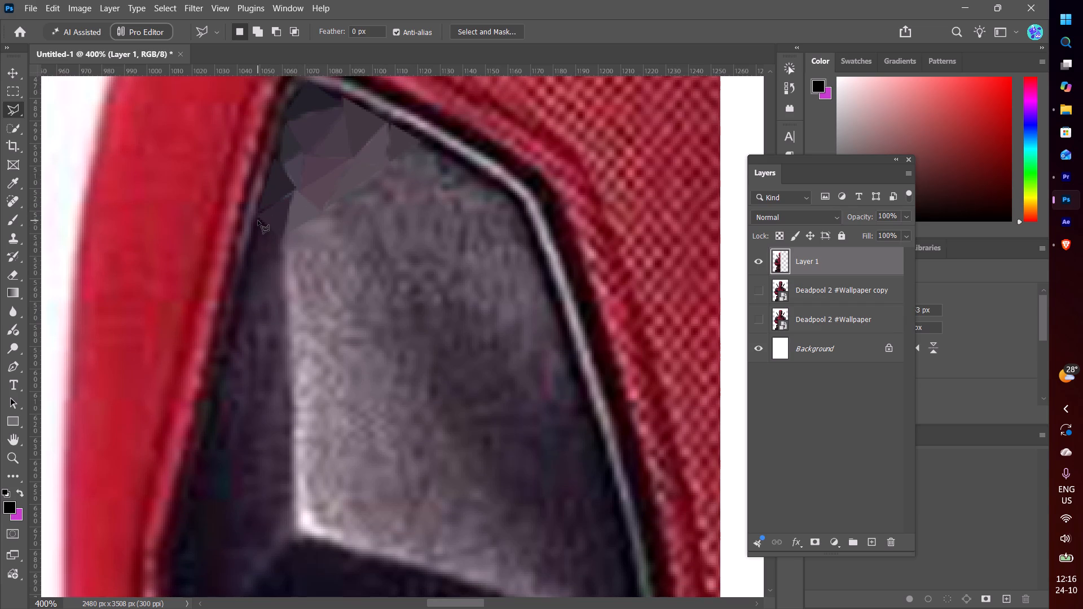
{"action": "left_click", "coordinate": [258, 220]}
{"action": "left_click", "coordinate": [251, 262]}
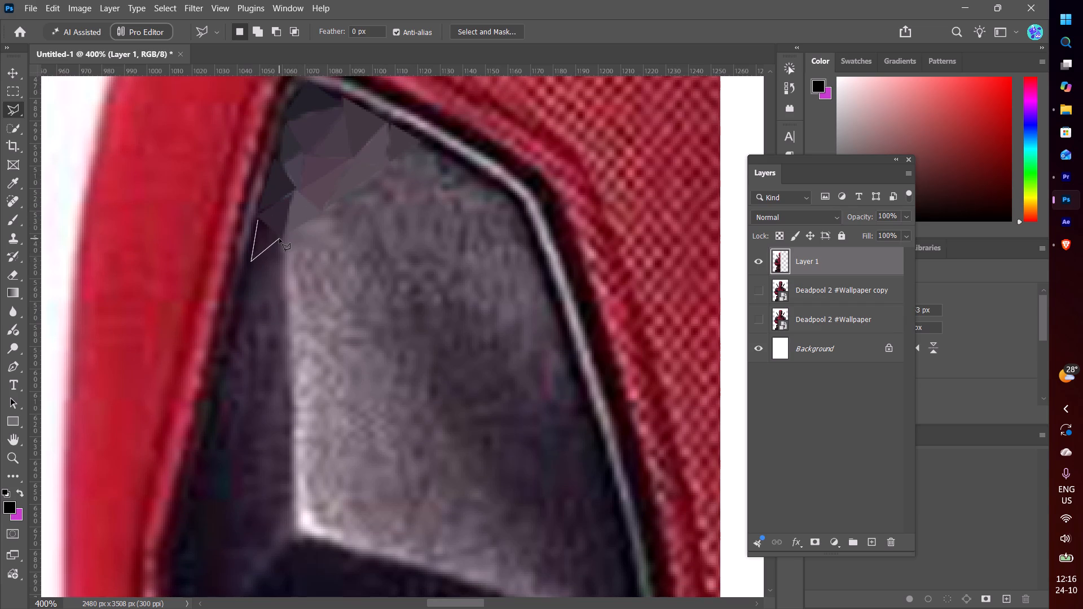
{"action": "left_click", "coordinate": [280, 238]}
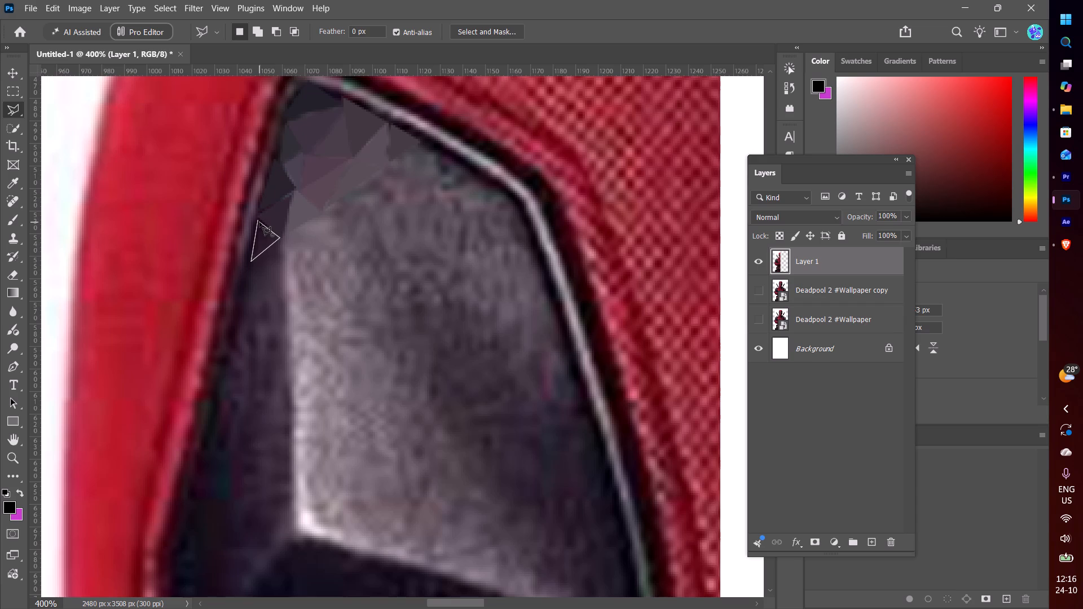
{"action": "left_click", "coordinate": [259, 222]}
{"action": "key", "text": "ctrl+alt+f"}
{"action": "key", "text": "ctrl+d"}
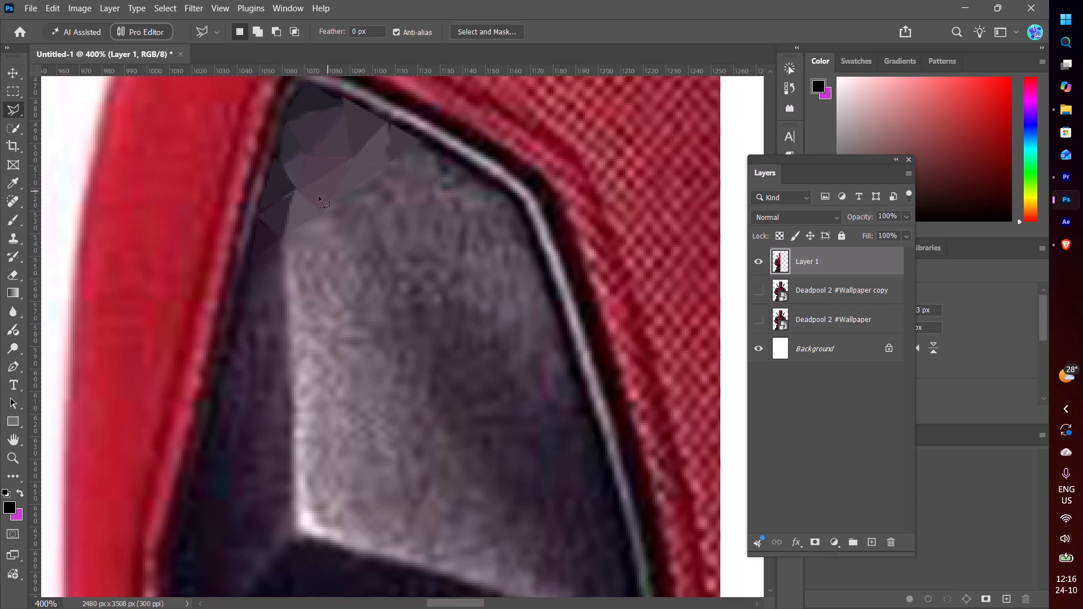
Select a triangle below the newest rim facet, reaching from the left rim to the bright vertical ridge, apply the Average blur and deselect.
{"action": "left_click", "coordinate": [282, 240]}
{"action": "left_click", "coordinate": [283, 279]}
{"action": "left_click", "coordinate": [247, 265]}
{"action": "left_click", "coordinate": [283, 240]}
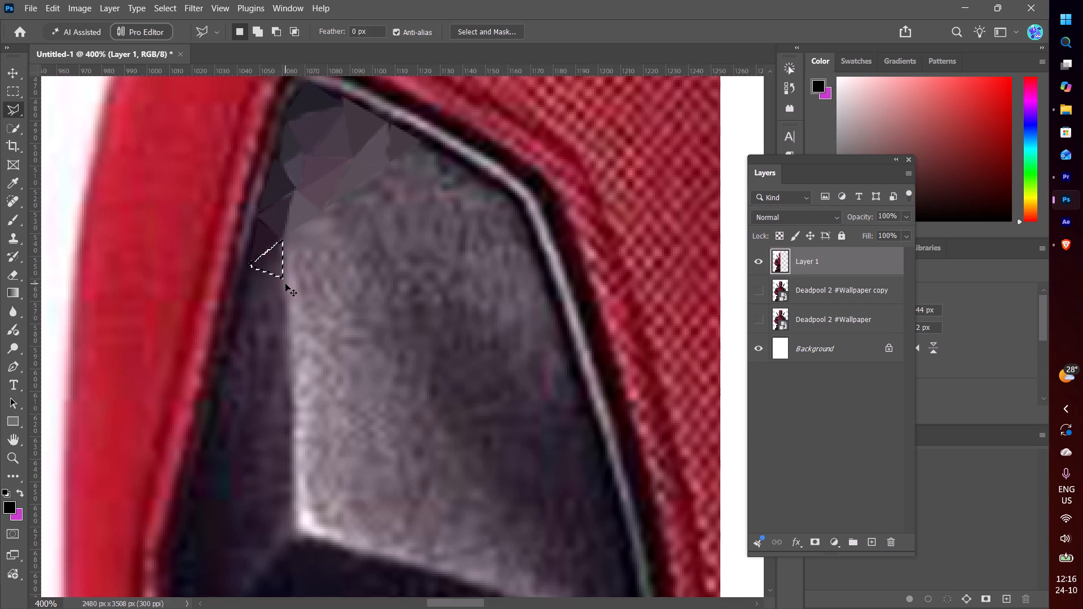
{"action": "key", "text": "ctrl+alt+f"}
{"action": "key", "text": "ctrl+d"}
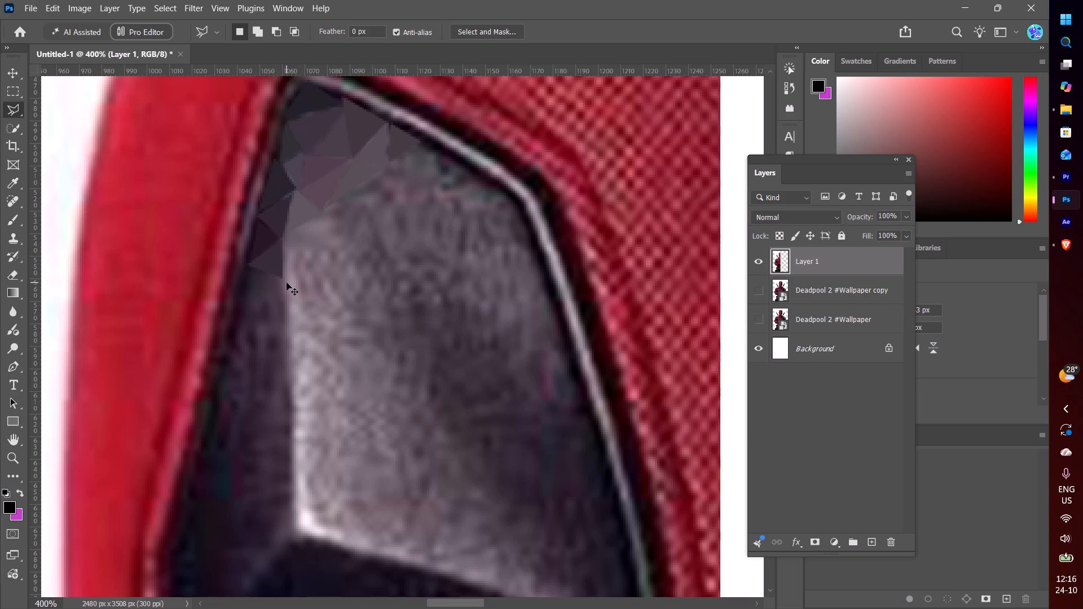
Select a narrow slanted triangle on the lighter side of the vertical ridge, beside the two newest facets, apply the Average blur and deselect.
{"action": "scroll", "coordinate": [290, 267], "scroll_direction": "down", "scroll_amount": 6}
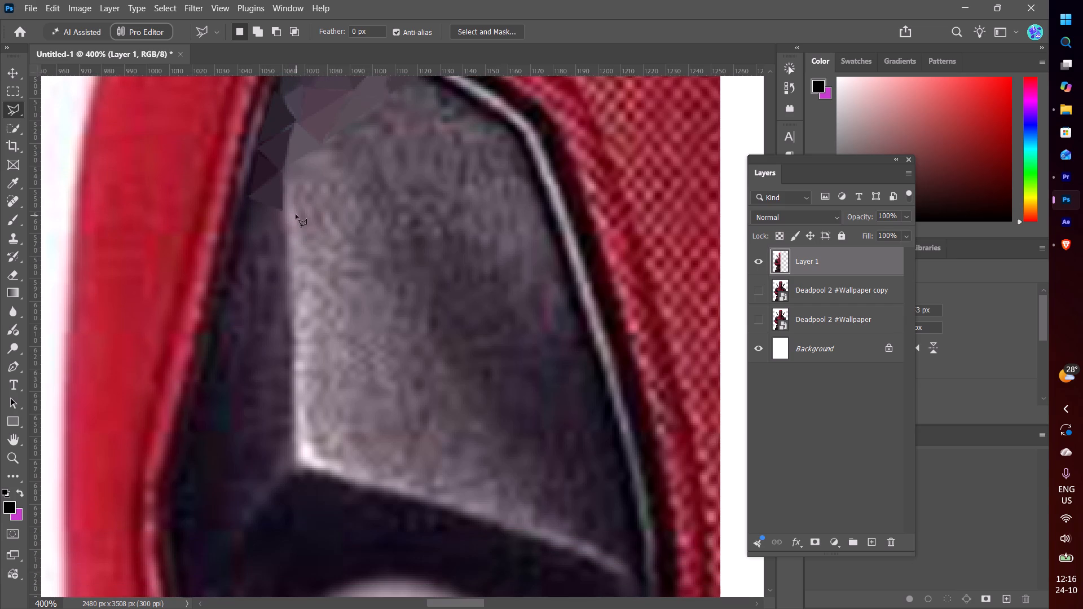
{"action": "left_click", "coordinate": [285, 210]}
{"action": "left_click", "coordinate": [319, 148]}
{"action": "left_click", "coordinate": [283, 169]}
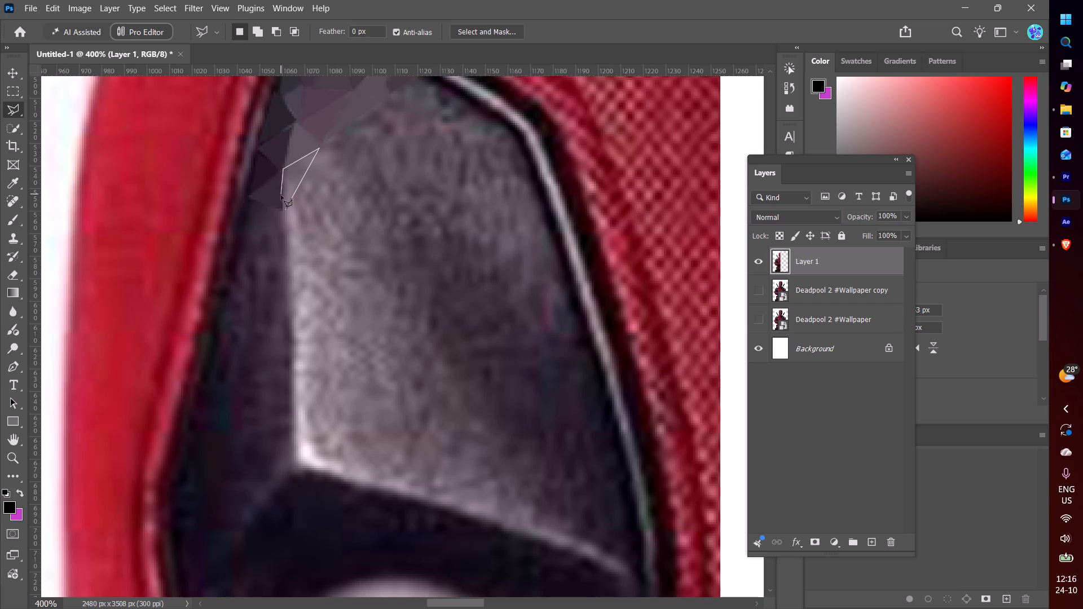
{"action": "left_click", "coordinate": [283, 209]}
{"action": "key", "text": "ctrl+alt+f"}
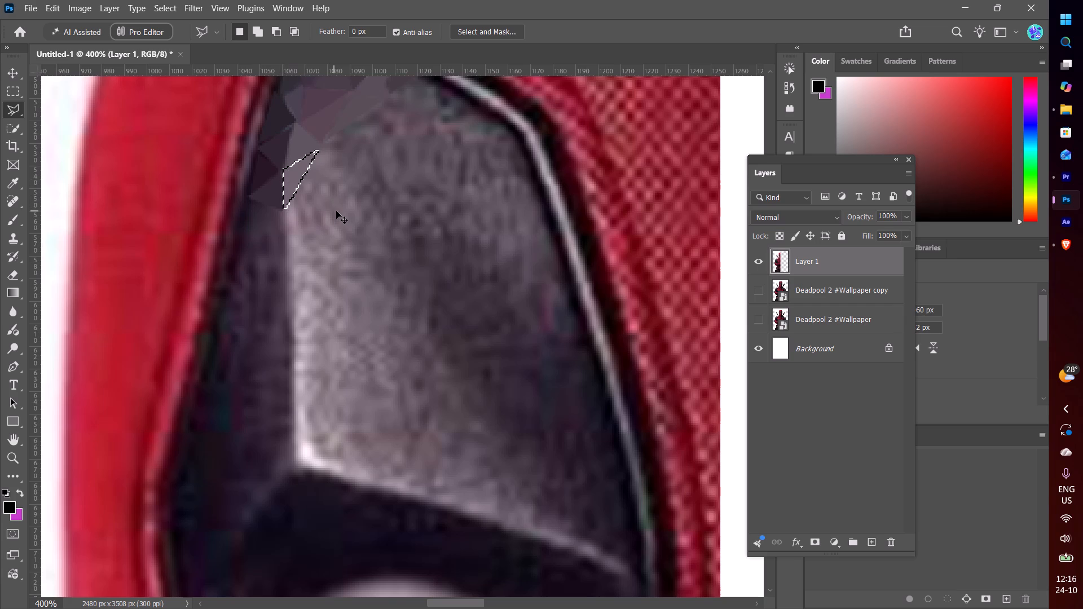
{"action": "key", "text": "ctrl+d"}
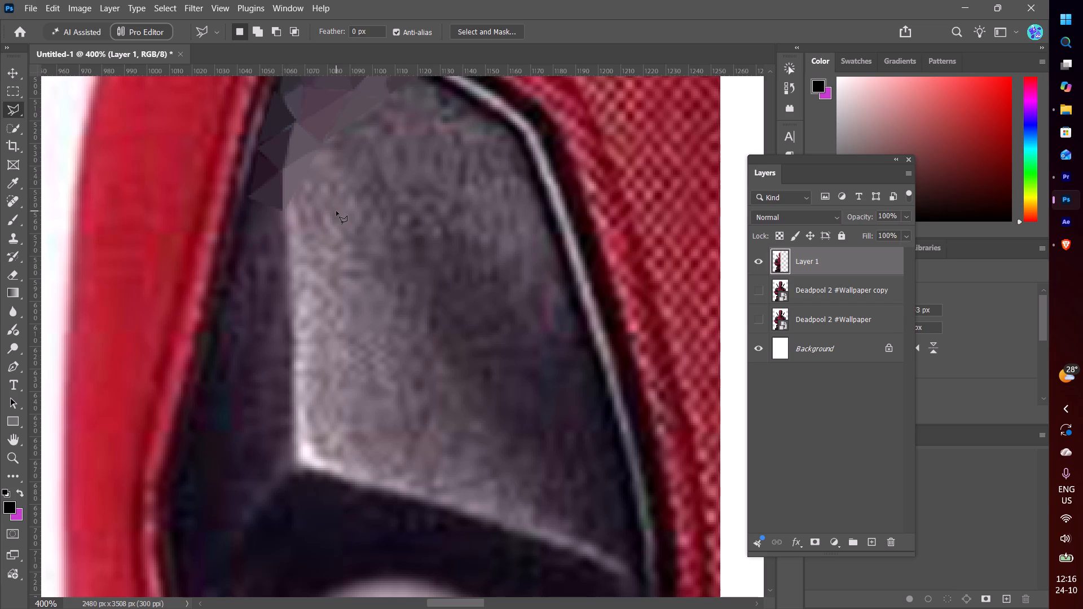
Select a triangle sharing the long slanted edge of the newest light facet, apply the Average blur and deselect.
{"action": "scroll", "coordinate": [336, 211], "scroll_direction": "up", "scroll_amount": 3}
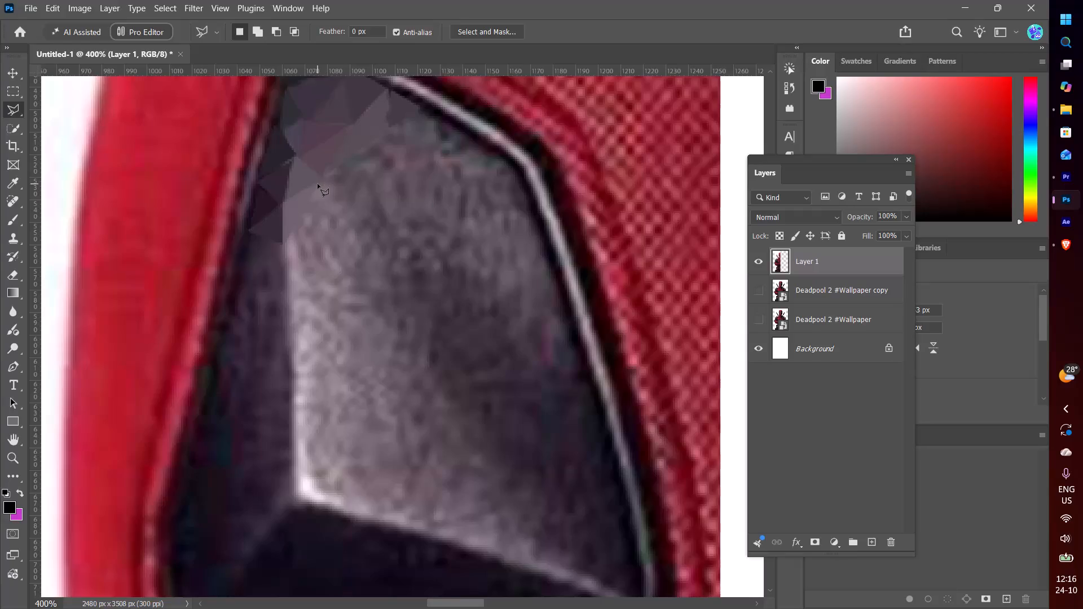
{"action": "left_click", "coordinate": [319, 183]}
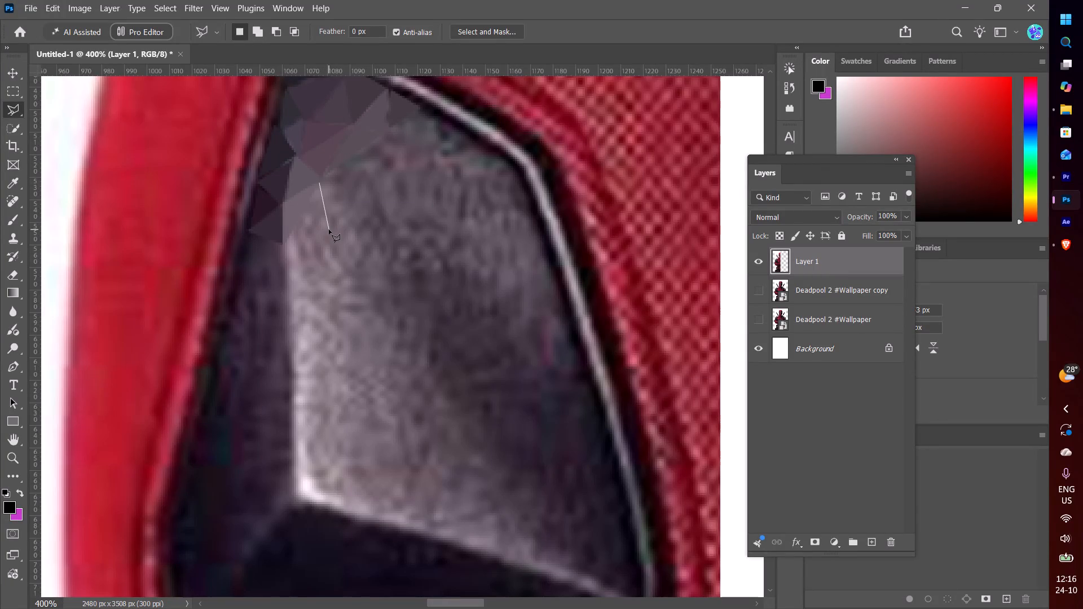
{"action": "left_click", "coordinate": [329, 234]}
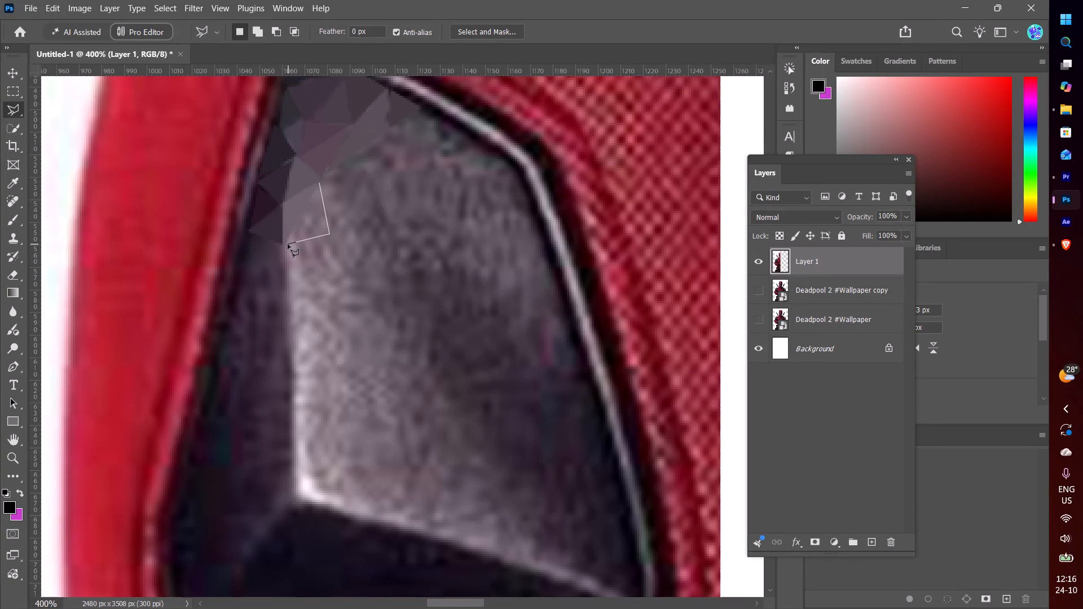
{"action": "left_click", "coordinate": [288, 244]}
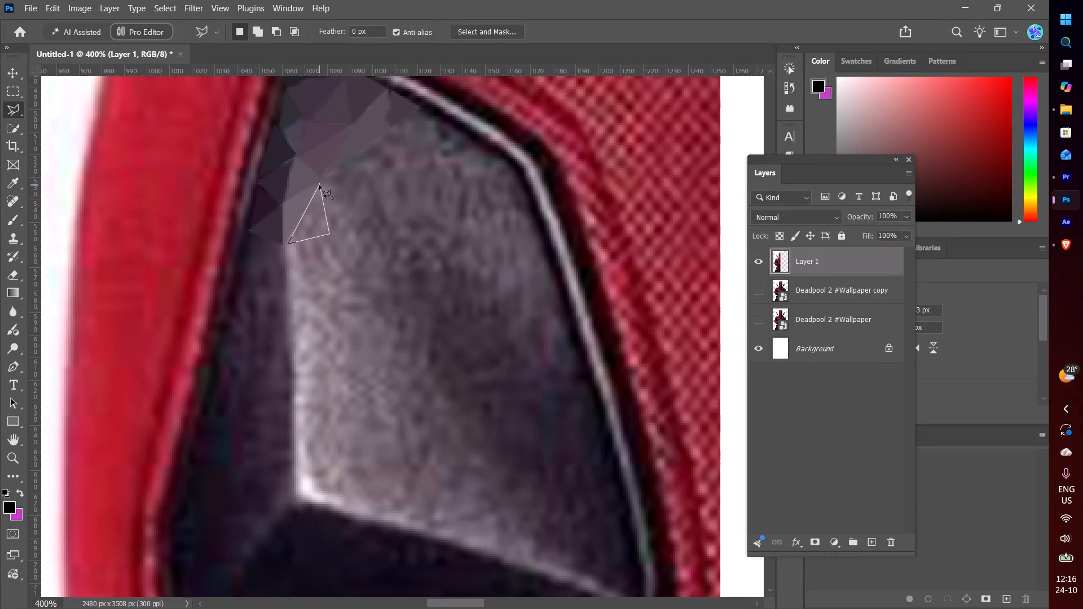
{"action": "left_click", "coordinate": [319, 185]}
{"action": "key", "text": "ctrl+alt+f"}
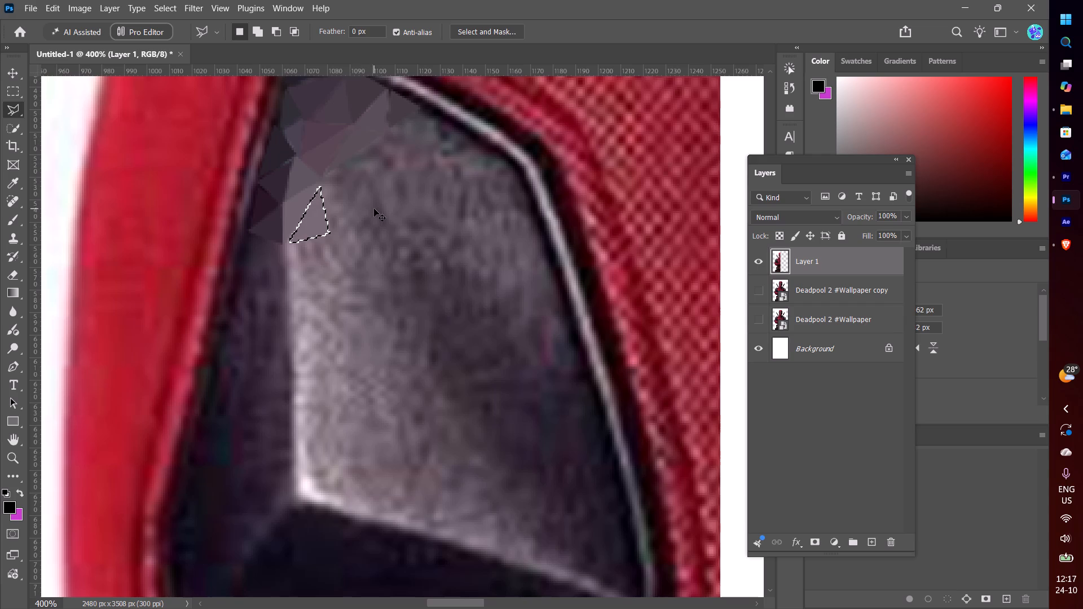
{"action": "key", "text": "ctrl+d"}
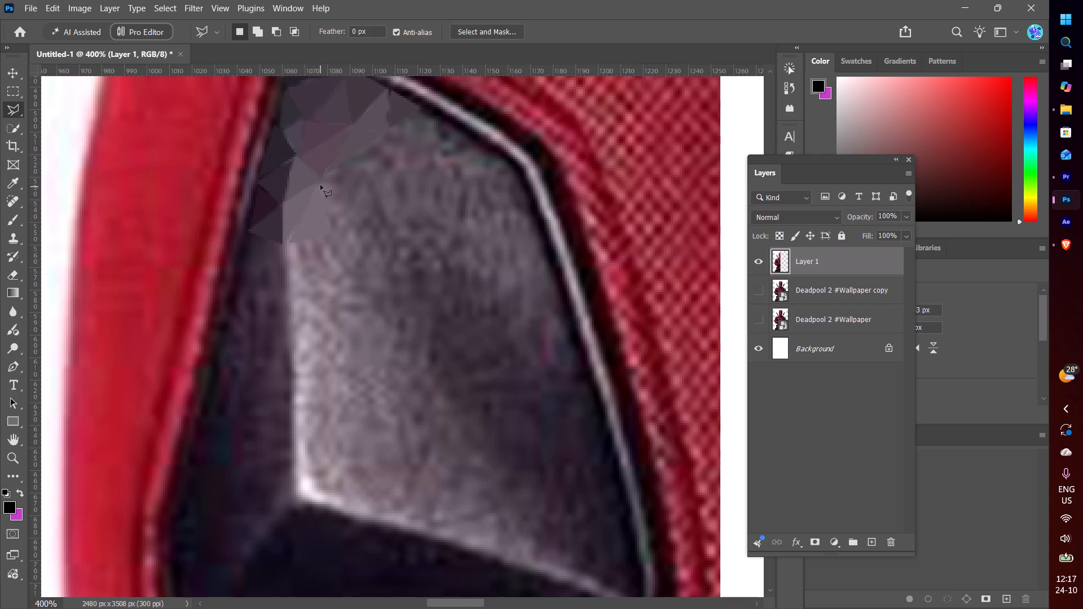
Select a narrow triangle along the newest facet's inner edge, toward the middle of the eye patch, and apply the Average blur.
{"action": "left_click", "coordinate": [320, 179]}
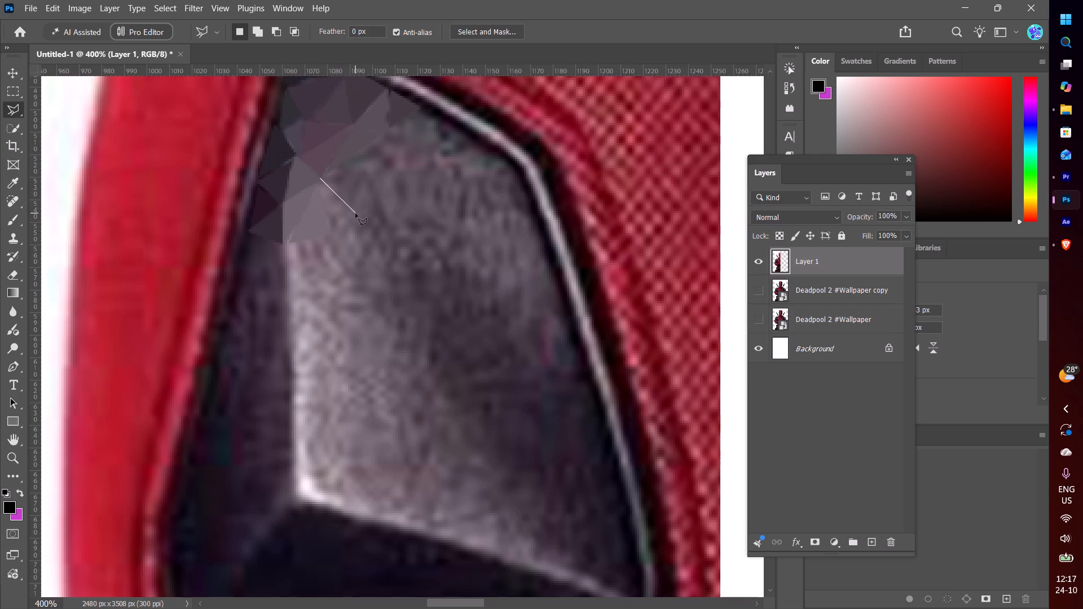
{"action": "left_click", "coordinate": [355, 213]}
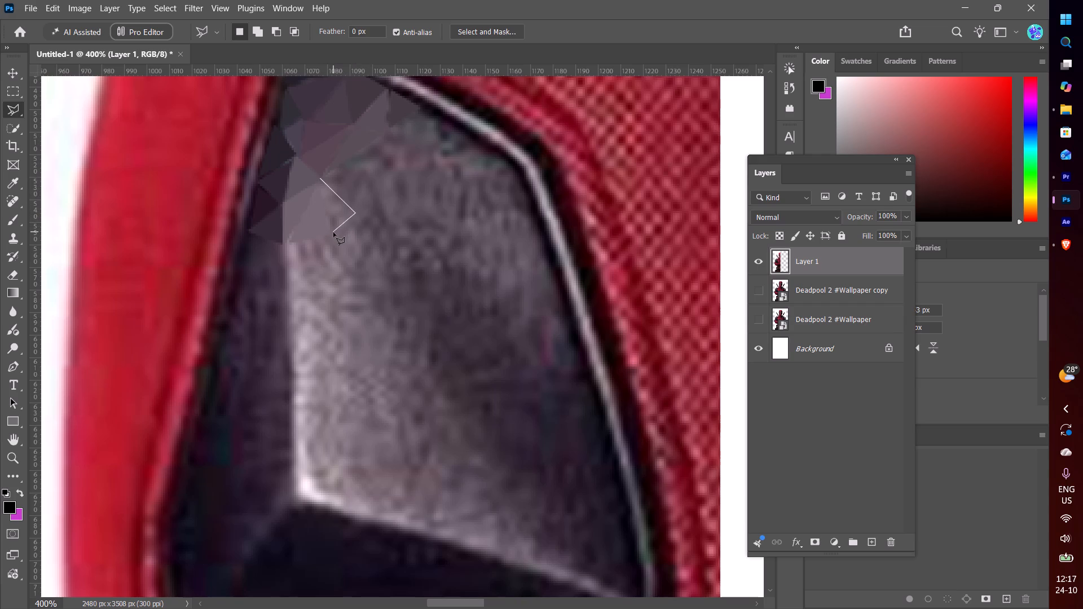
{"action": "left_click", "coordinate": [333, 232]}
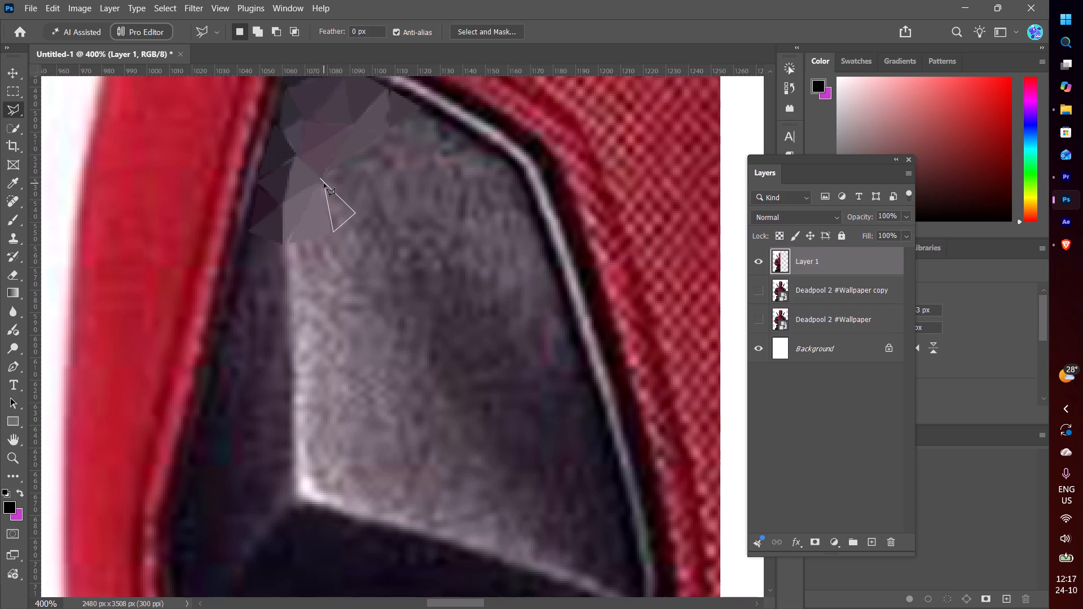
{"action": "left_click", "coordinate": [322, 181]}
{"action": "key", "text": "ctrl+alt+f"}
Select a tiny downward-pointing triangle against the upper edge of the newest narrow facet, apply the Average blur and deselect.
{"action": "left_click", "coordinate": [352, 181]}
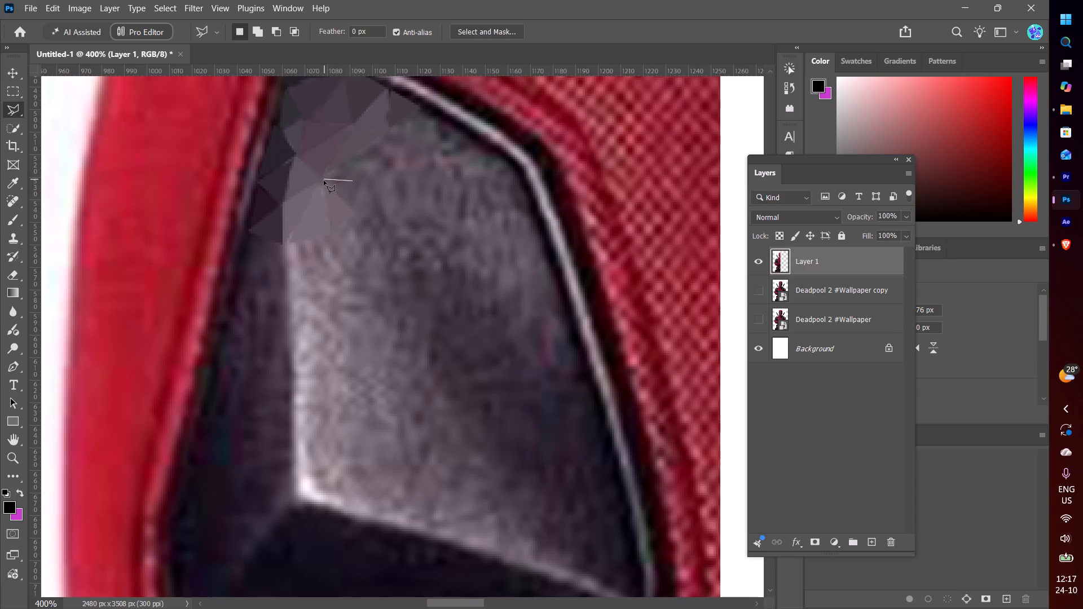
{"action": "left_click", "coordinate": [324, 180]}
{"action": "left_click", "coordinate": [340, 195]}
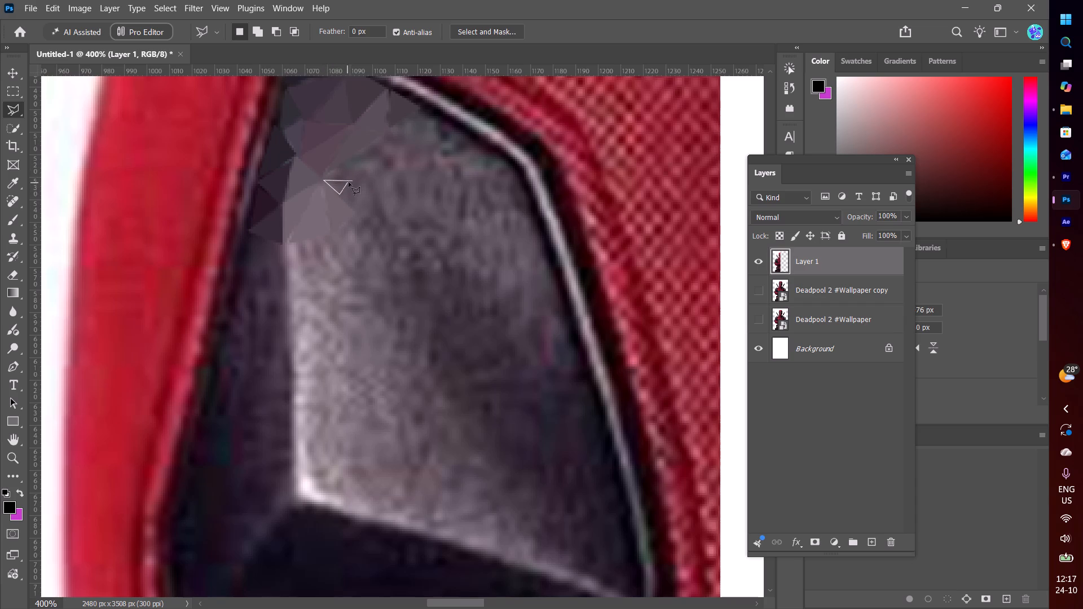
{"action": "left_click", "coordinate": [351, 180]}
{"action": "key", "text": "ctrl+alt+f"}
{"action": "key", "text": "ctrl+d"}
Select a small triangle over the tiny newest facet, extending up to the facets above it, and apply the Average blur.
{"action": "scroll", "coordinate": [363, 168], "scroll_direction": "up", "scroll_amount": 1}
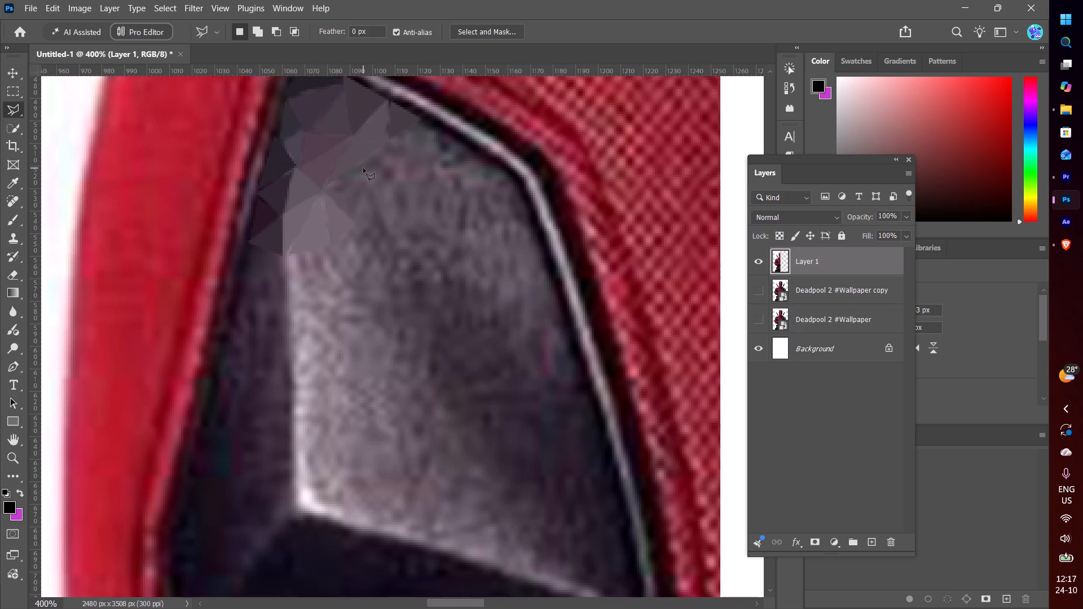
{"action": "left_click", "coordinate": [324, 191]}
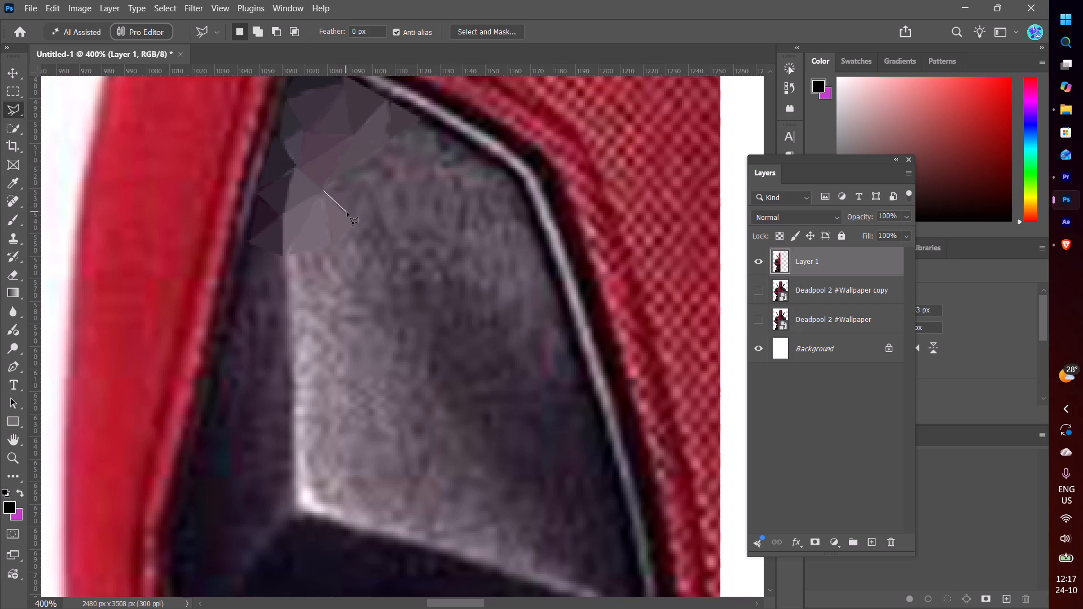
{"action": "left_click", "coordinate": [348, 214]}
{"action": "left_click", "coordinate": [342, 175]}
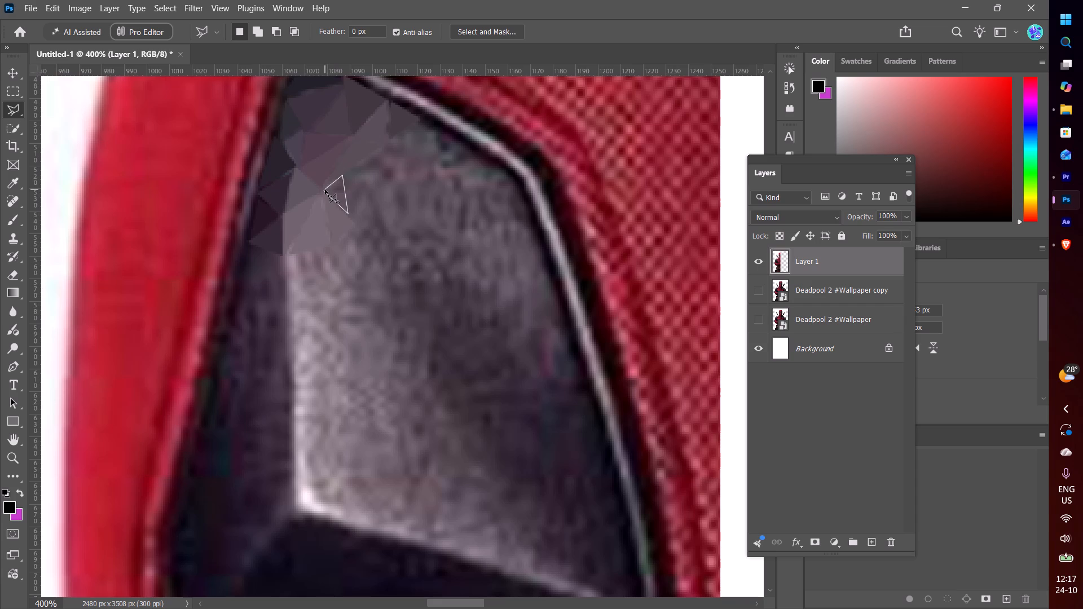
{"action": "left_click", "coordinate": [323, 189]}
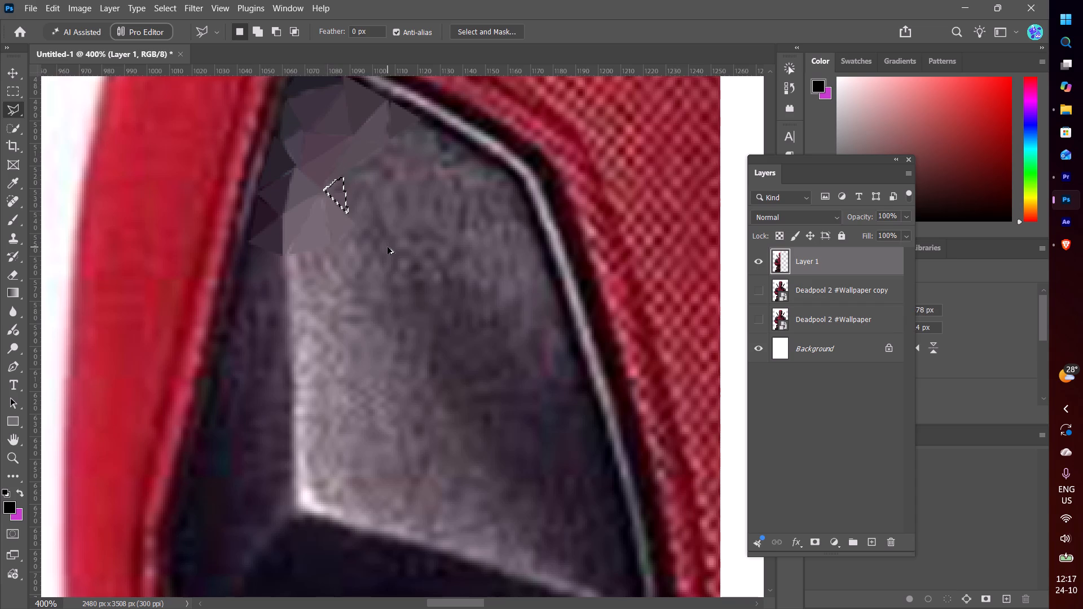
{"action": "key", "text": "ctrl+alt+f"}
{"action": "left_click", "coordinate": [388, 247], "text": "ctrl"}
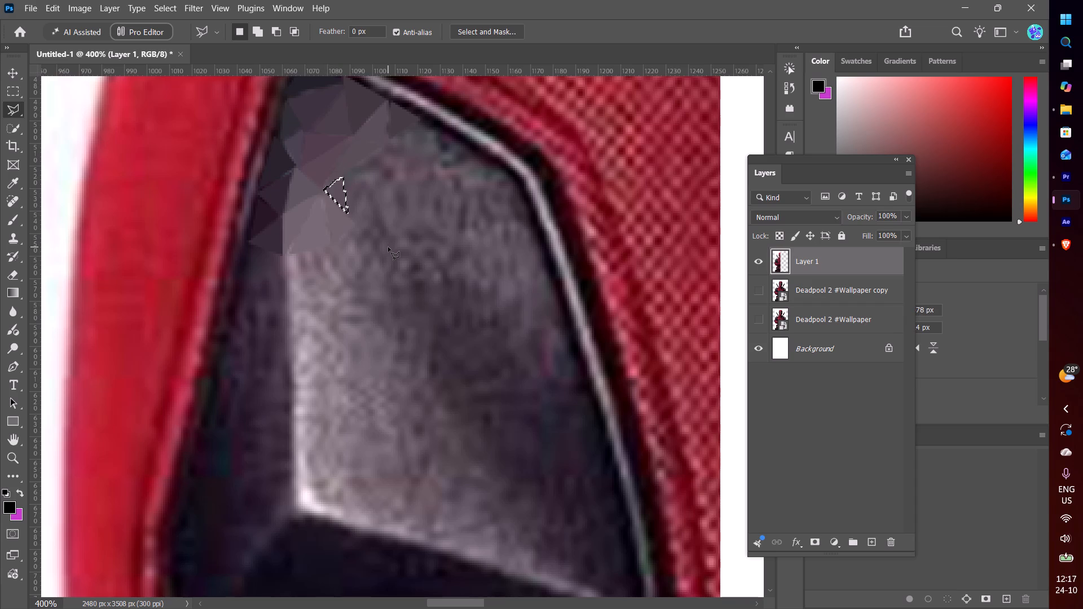
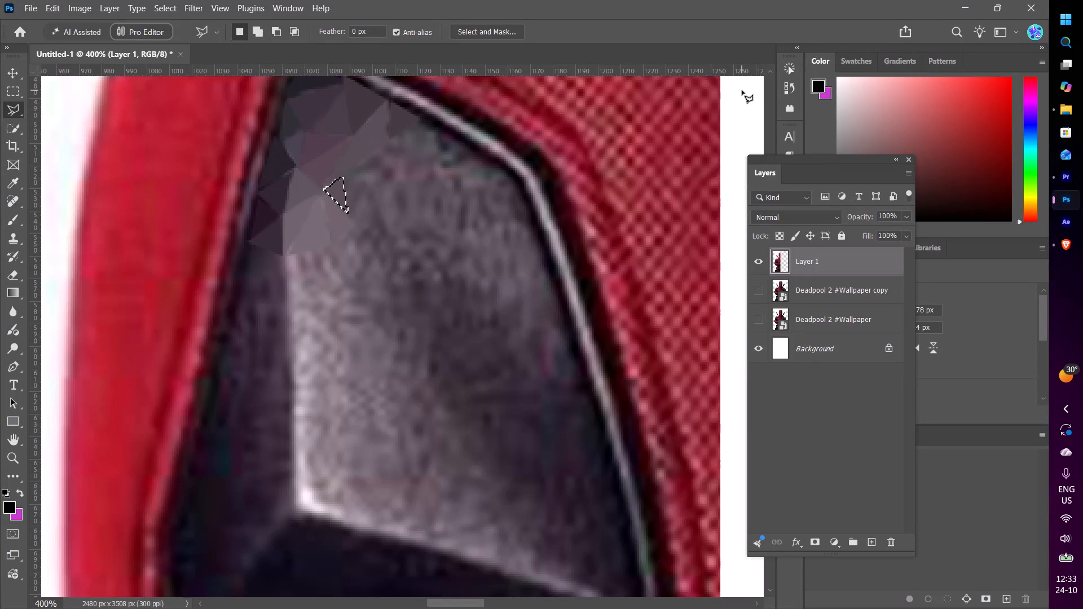
Deselect the newest facet, select a slender triangle along its inner side reaching up beneath the upper facets, and apply the Average blur.
{"action": "key", "text": "ctrl+d"}
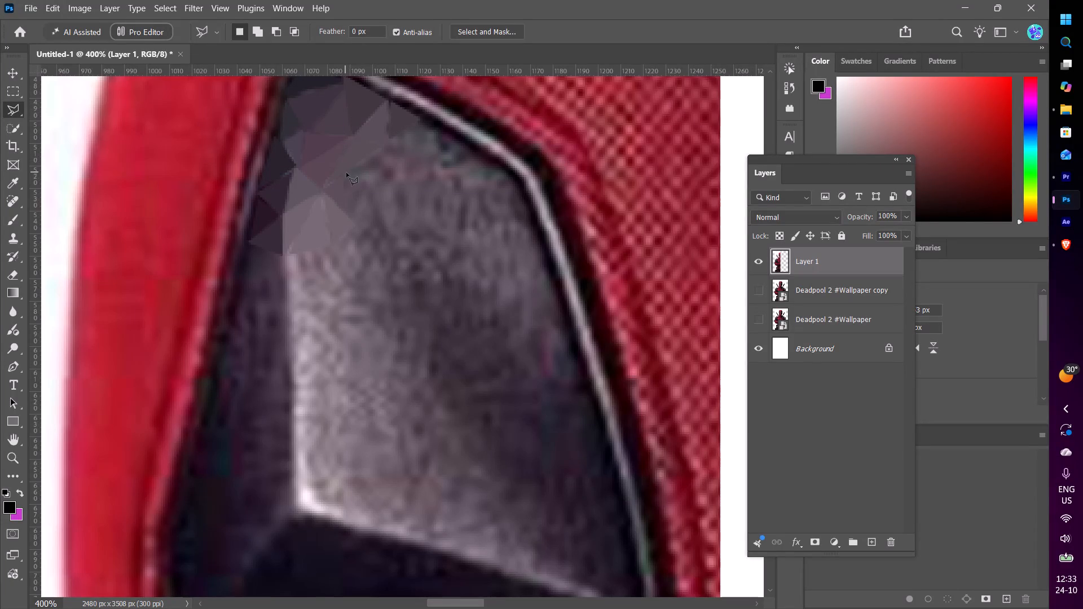
{"action": "left_click", "coordinate": [356, 220]}
{"action": "left_click", "coordinate": [391, 140]}
{"action": "left_click", "coordinate": [345, 175]}
{"action": "left_click", "coordinate": [353, 217]}
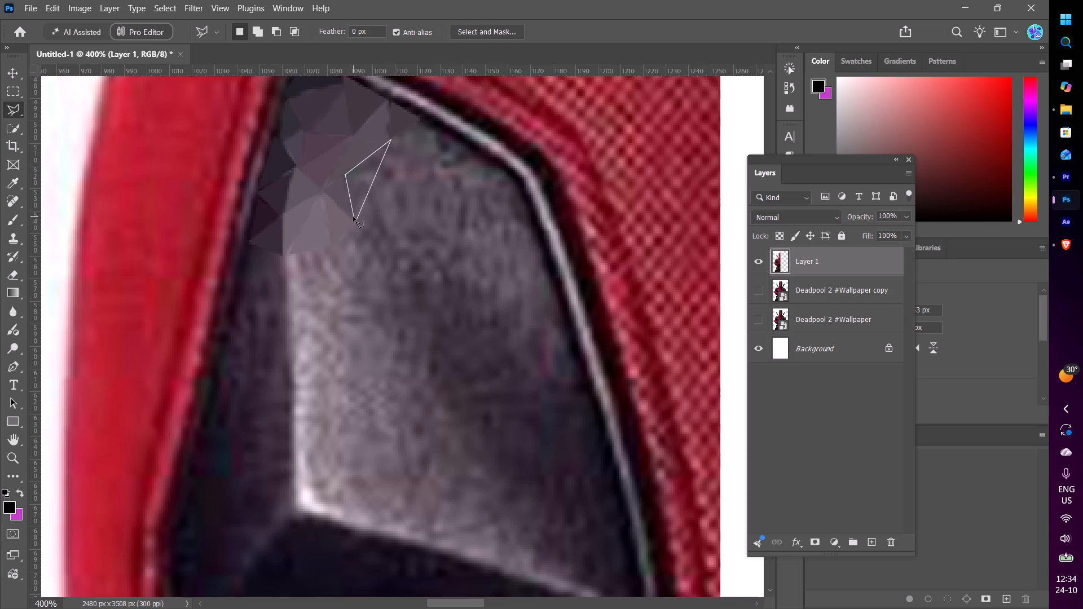
{"action": "left_click", "coordinate": [355, 221]}
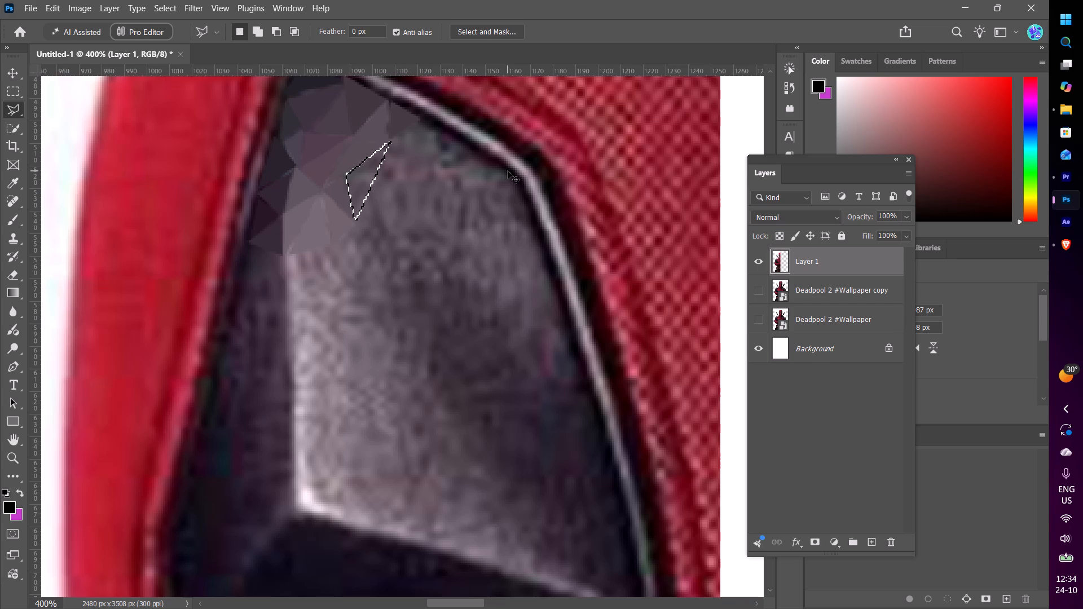
{"action": "key", "text": "ctrl+alt+d"}
{"action": "key", "text": "ctrl+alt+f"}
{"action": "key", "text": "ctrl+f"}
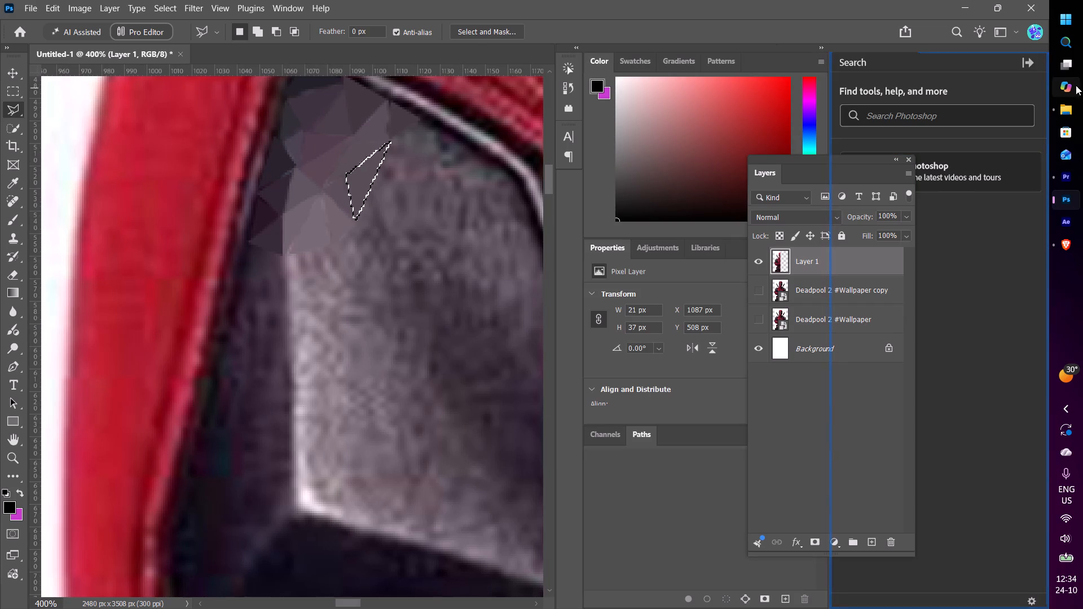
{"action": "left_click", "coordinate": [1028, 59]}
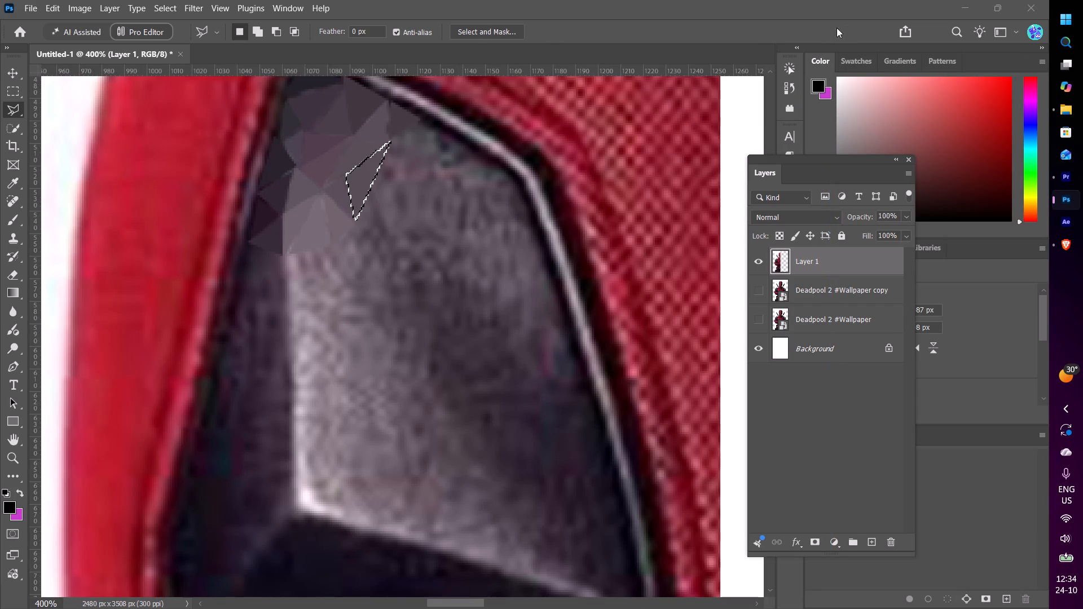
Save the document as a Photoshop file named "polygon art" in the Downloads folder.
{"action": "key", "text": "ctrl+s"}
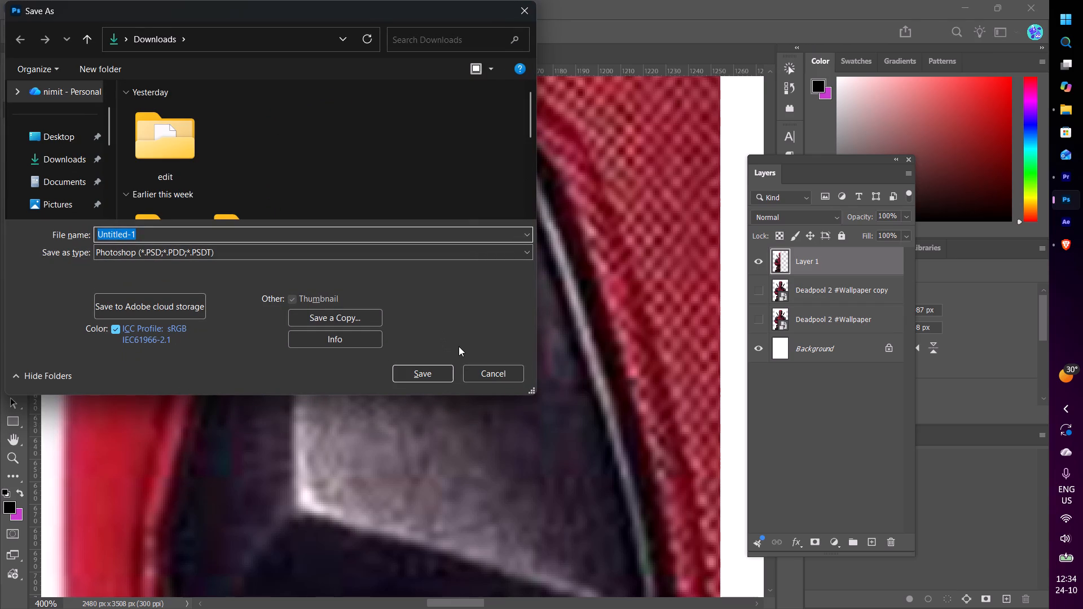
{"action": "key", "text": "BackSpace"}
{"action": "type", "text": "polygon"}
{"action": "key", "text": "space"}
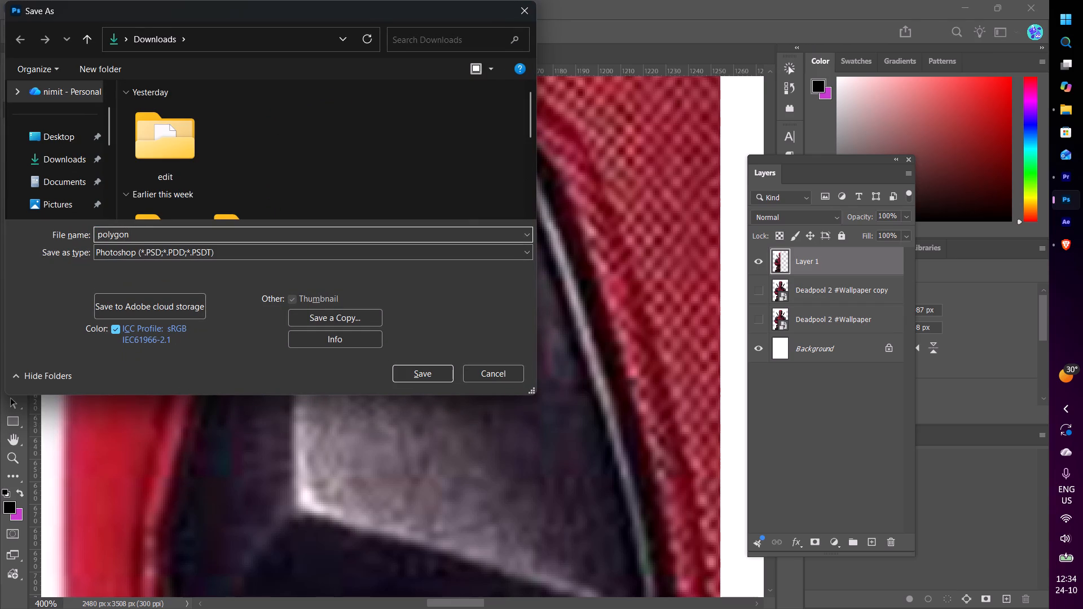
{"action": "key", "text": "a"}
{"action": "type", "text": "rt"}
{"action": "key", "text": "Return"}
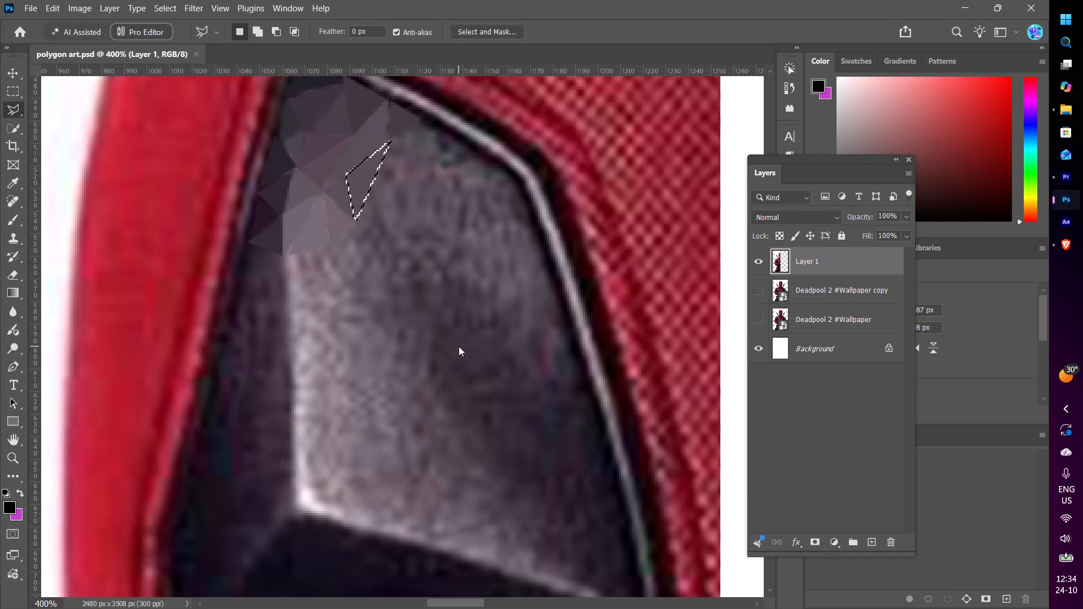
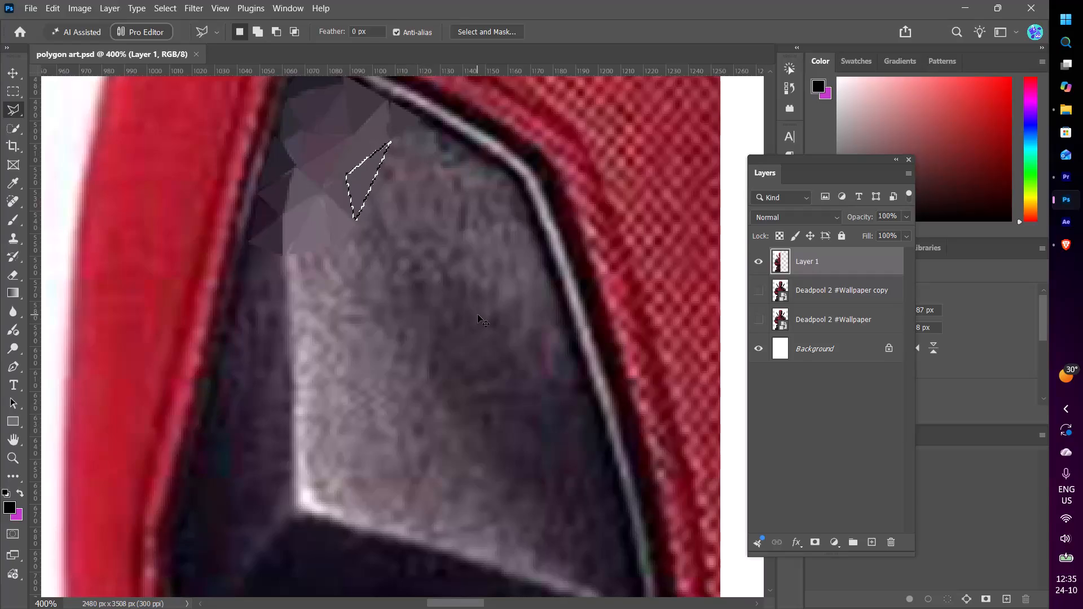
Deselect the finished slender facet inside the eye patch.
{"action": "key", "text": "ctrl+d"}
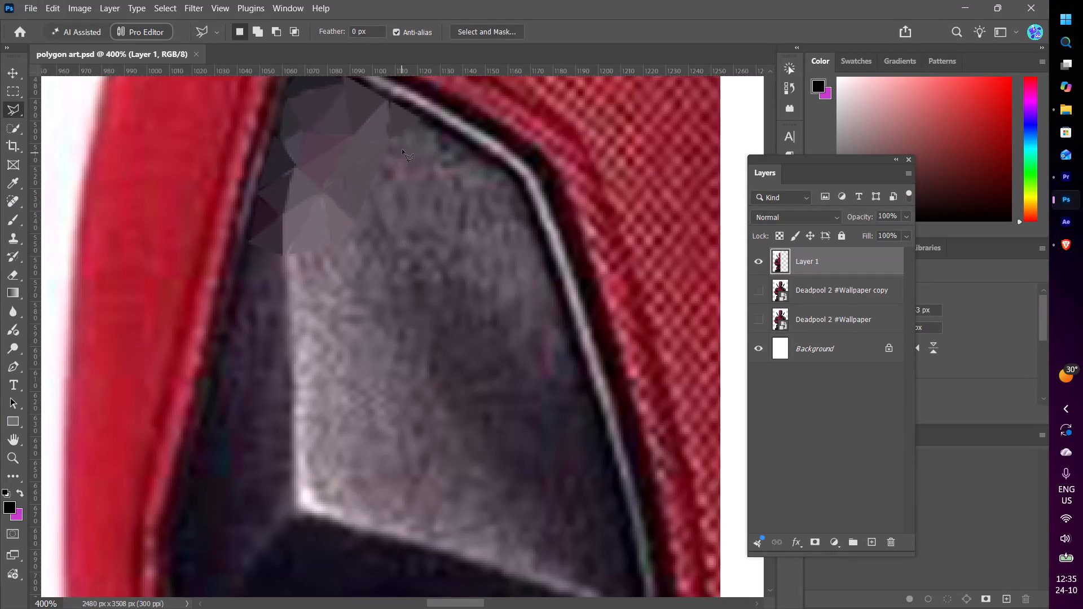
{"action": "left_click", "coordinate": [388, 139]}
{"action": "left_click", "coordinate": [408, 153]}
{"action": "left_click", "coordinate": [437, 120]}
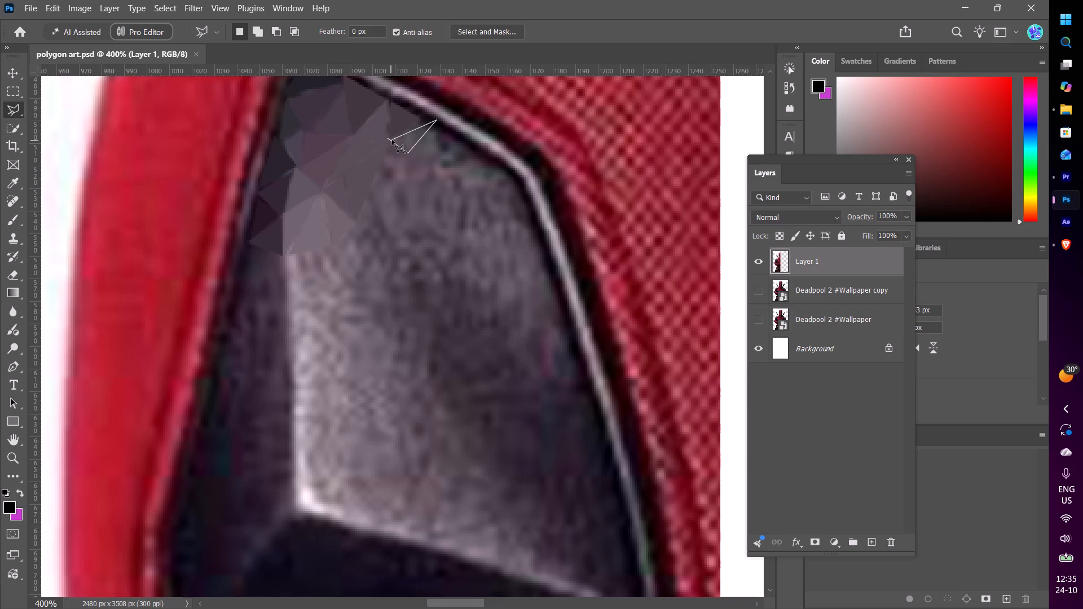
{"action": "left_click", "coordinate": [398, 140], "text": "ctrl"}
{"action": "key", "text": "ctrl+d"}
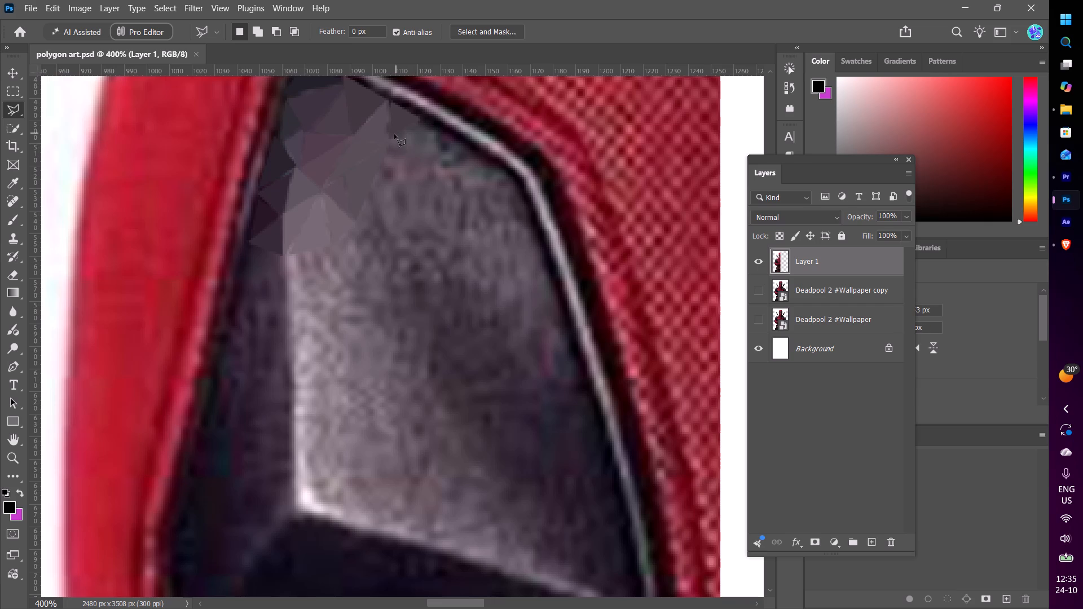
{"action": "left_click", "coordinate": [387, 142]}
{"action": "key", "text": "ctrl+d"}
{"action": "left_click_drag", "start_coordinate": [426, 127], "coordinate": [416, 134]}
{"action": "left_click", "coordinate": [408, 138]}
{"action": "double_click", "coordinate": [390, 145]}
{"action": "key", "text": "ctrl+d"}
Select a triangle between the finished facets and the eye patch's pale upper rim, fill it with the Average blur, and deselect it.
{"action": "left_click", "coordinate": [432, 114]}
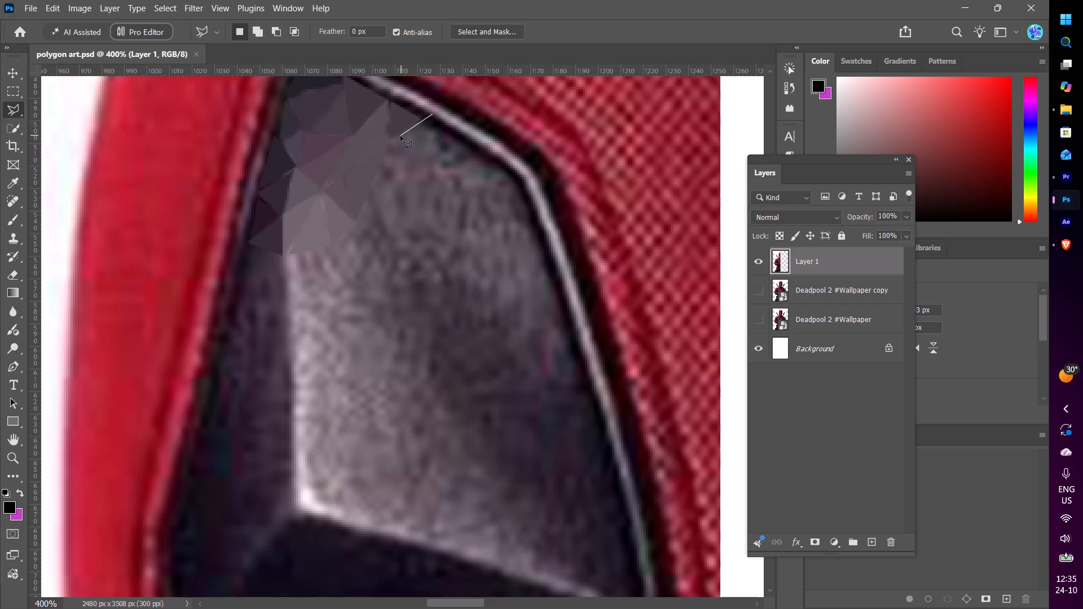
{"action": "left_click", "coordinate": [390, 145]}
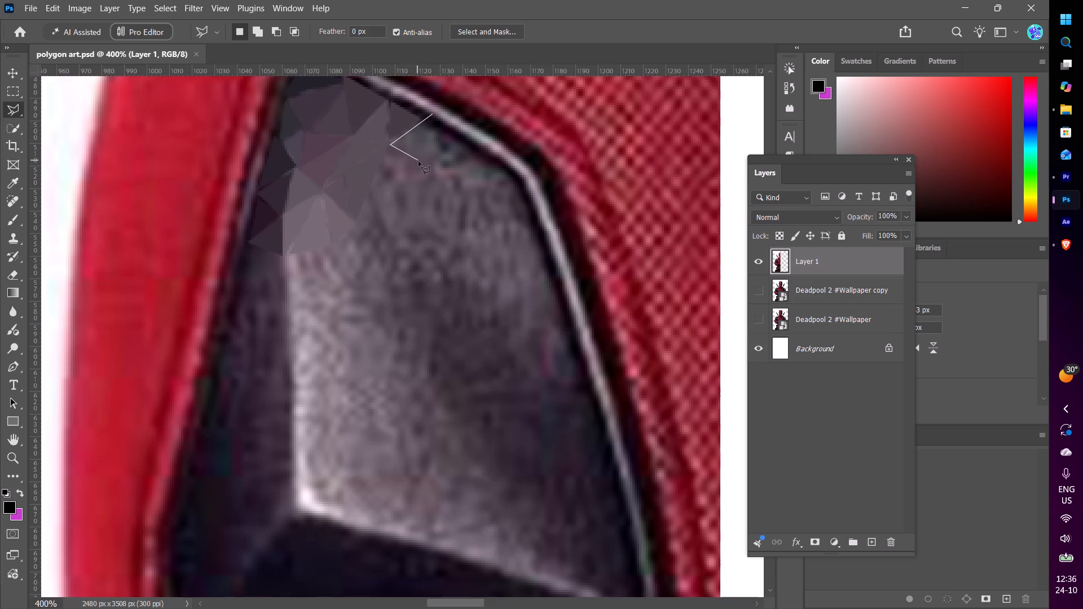
{"action": "left_click", "coordinate": [425, 166]}
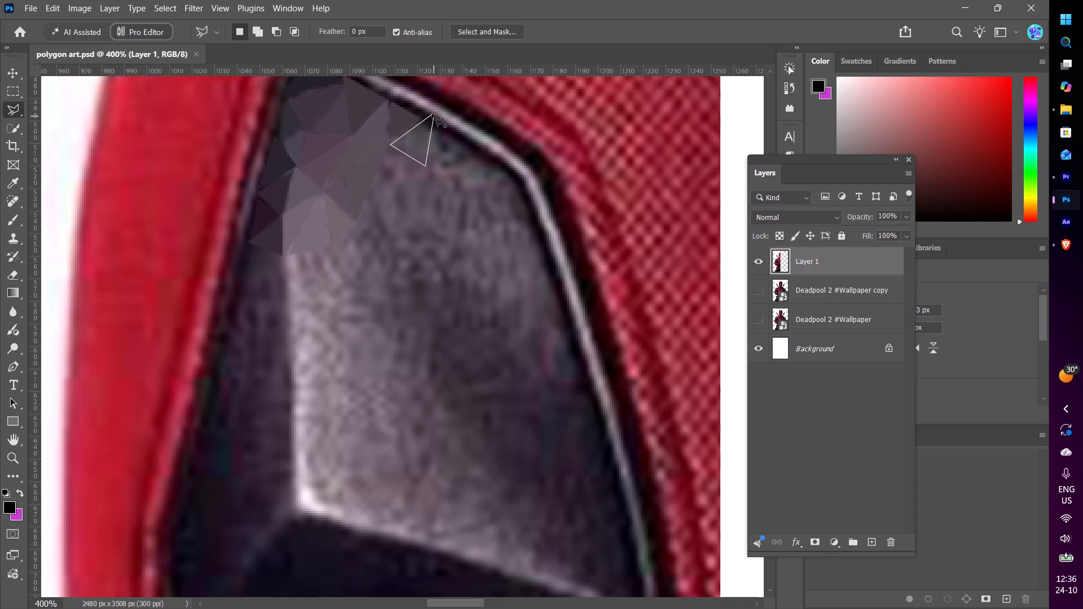
{"action": "left_click", "coordinate": [432, 113]}
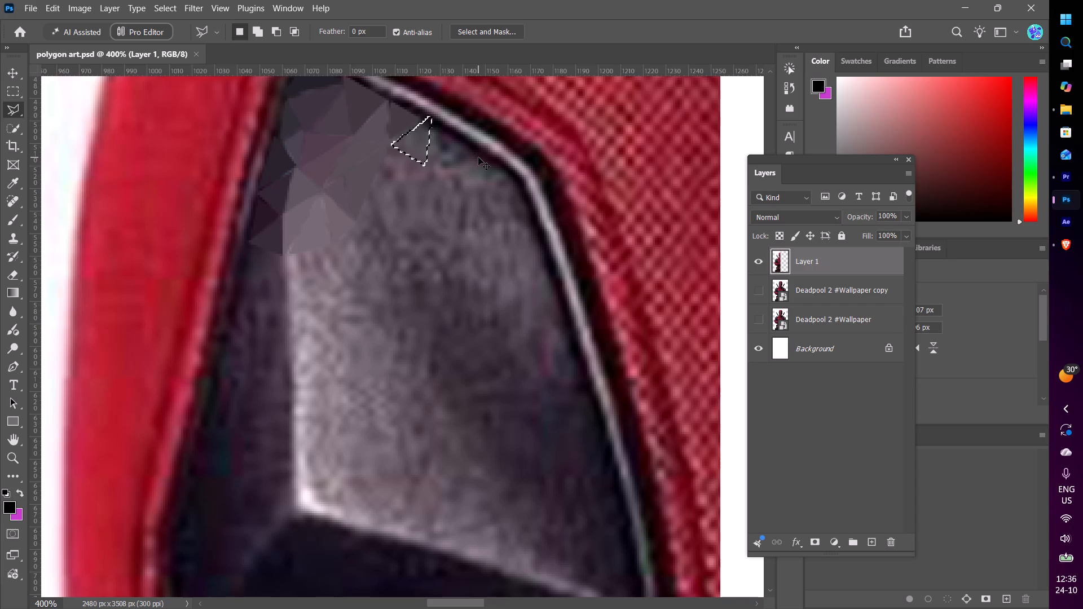
{"action": "key", "text": "ctrl+alt+f"}
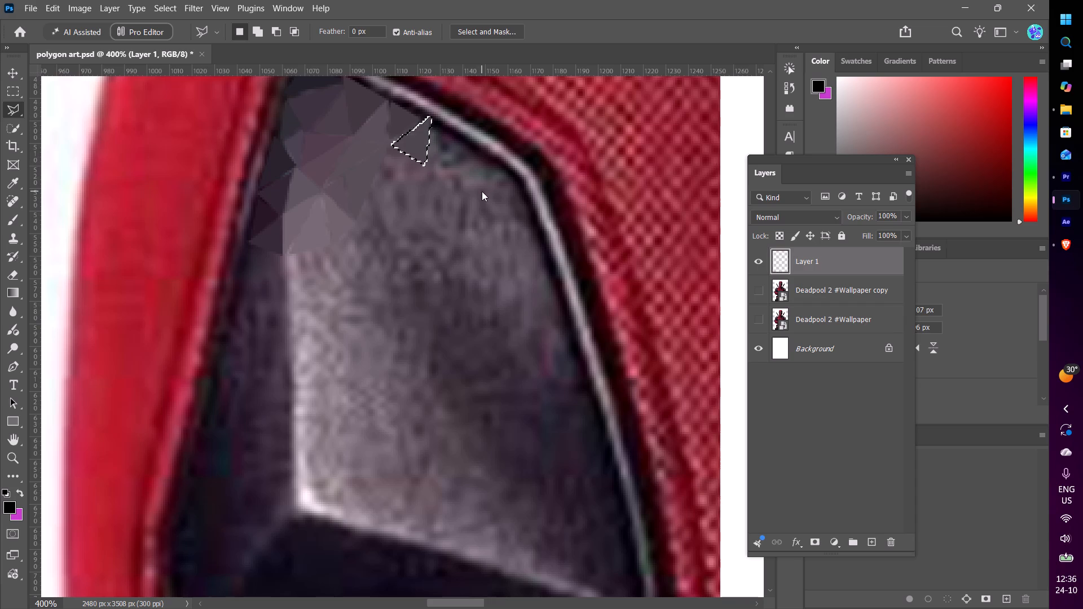
{"action": "key", "text": "ctrl+d"}
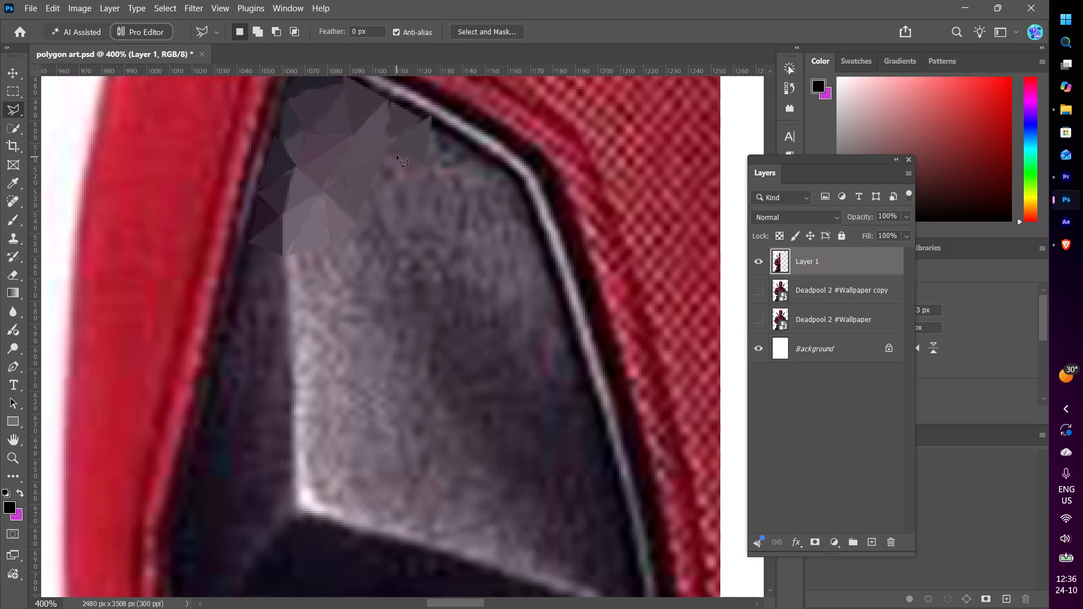
Select a narrow triangle directly beneath the newest facet, reaching down along the slender facet, apply the Average blur, and deselect it.
{"action": "left_click", "coordinate": [390, 152]}
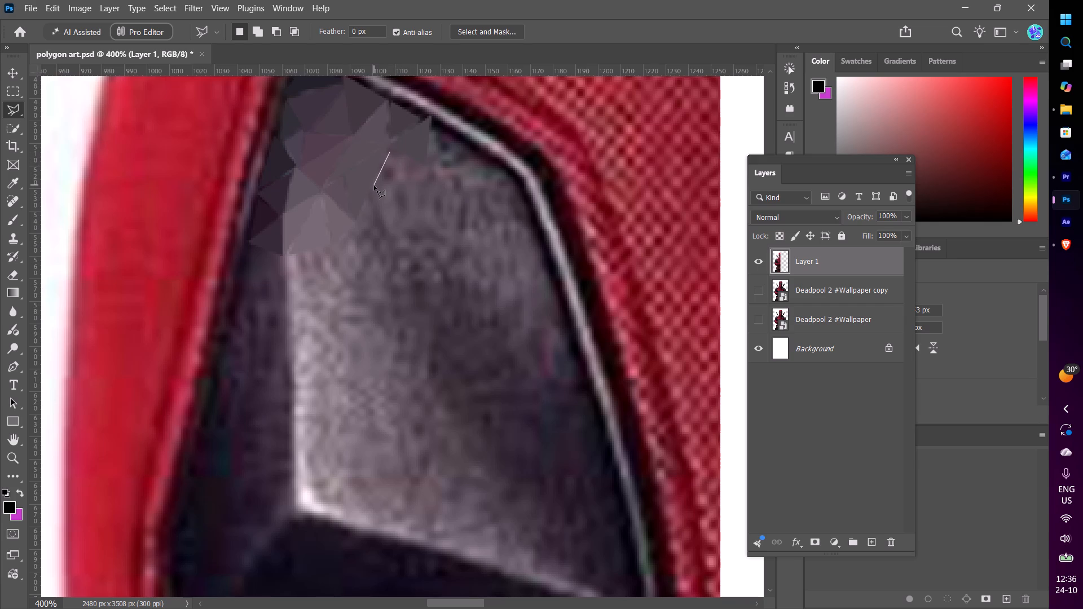
{"action": "left_click", "coordinate": [372, 187]}
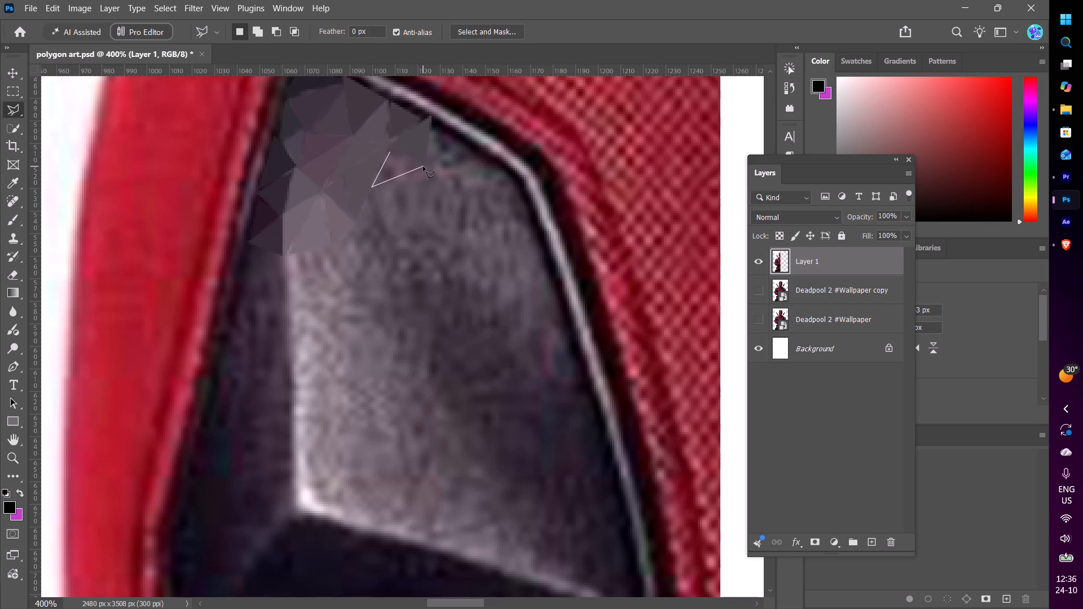
{"action": "left_click", "coordinate": [423, 166]}
{"action": "left_click", "coordinate": [391, 152]}
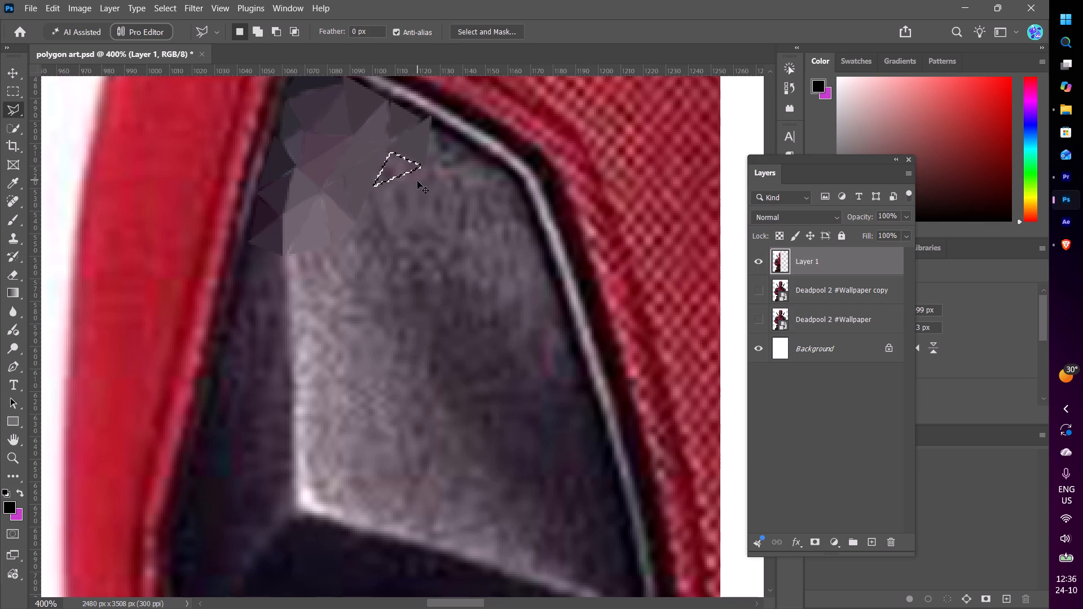
{"action": "key", "text": "ctrl+alt+f"}
{"action": "key", "text": "ctrl+d"}
Select a small triangle just under the pale rim, beside the uppermost new facet, apply the Average blur, and deselect it.
{"action": "left_click", "coordinate": [431, 117]}
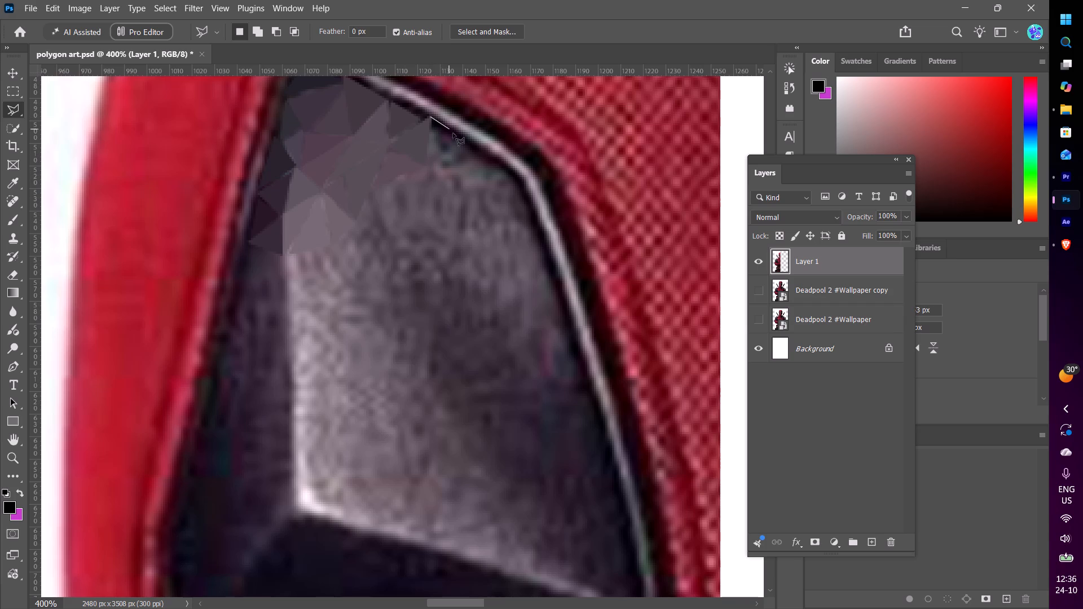
{"action": "left_click", "coordinate": [454, 132]}
{"action": "double_click", "coordinate": [426, 161]}
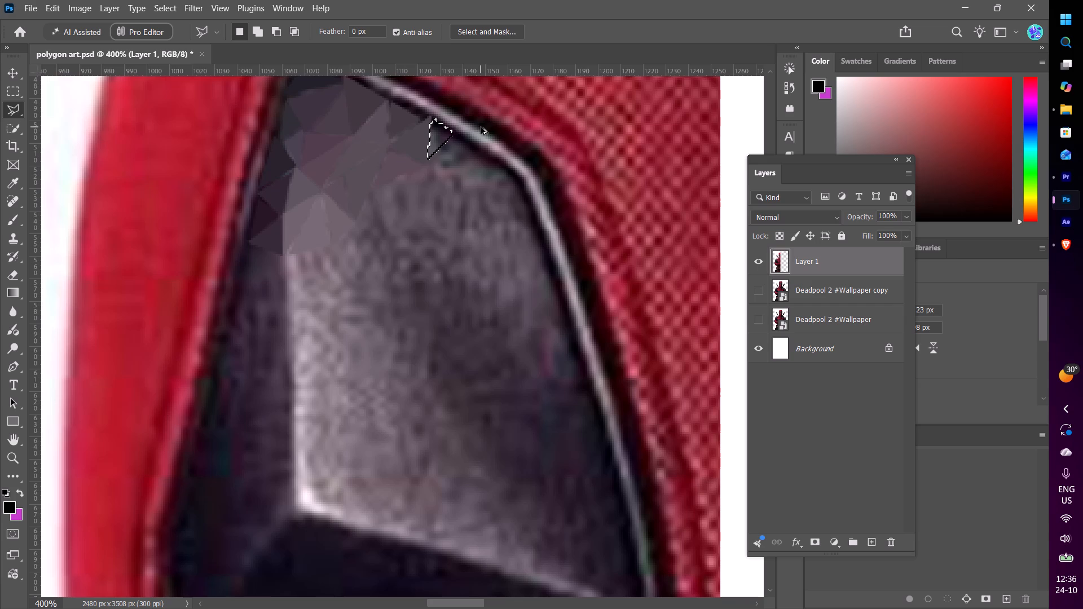
{"action": "key", "text": "ctrl+alt+f"}
{"action": "key", "text": "ctrl+f"}
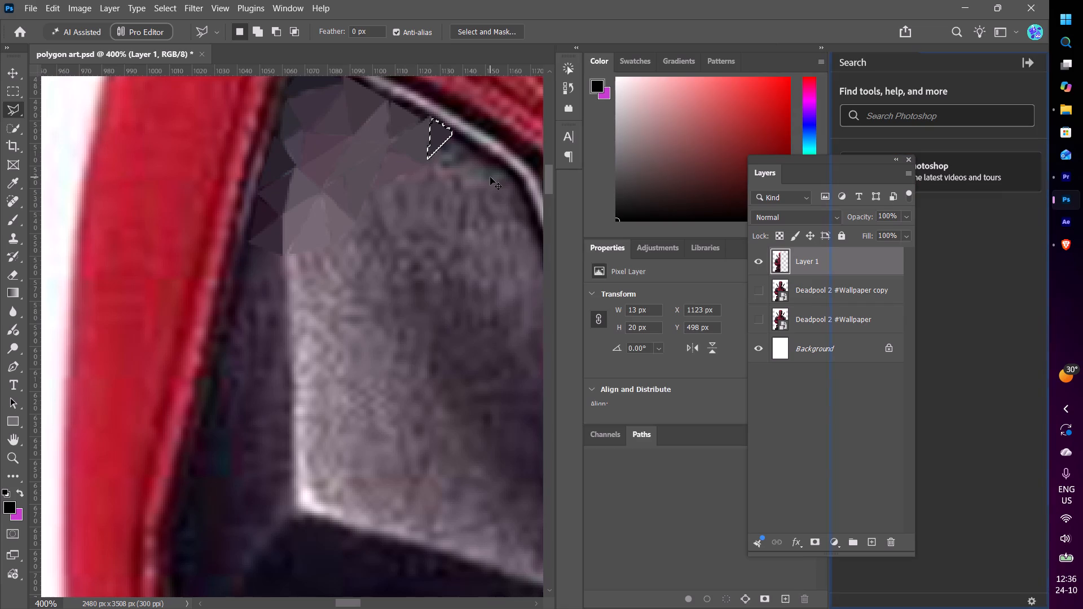
{"action": "left_click", "coordinate": [1016, 59]}
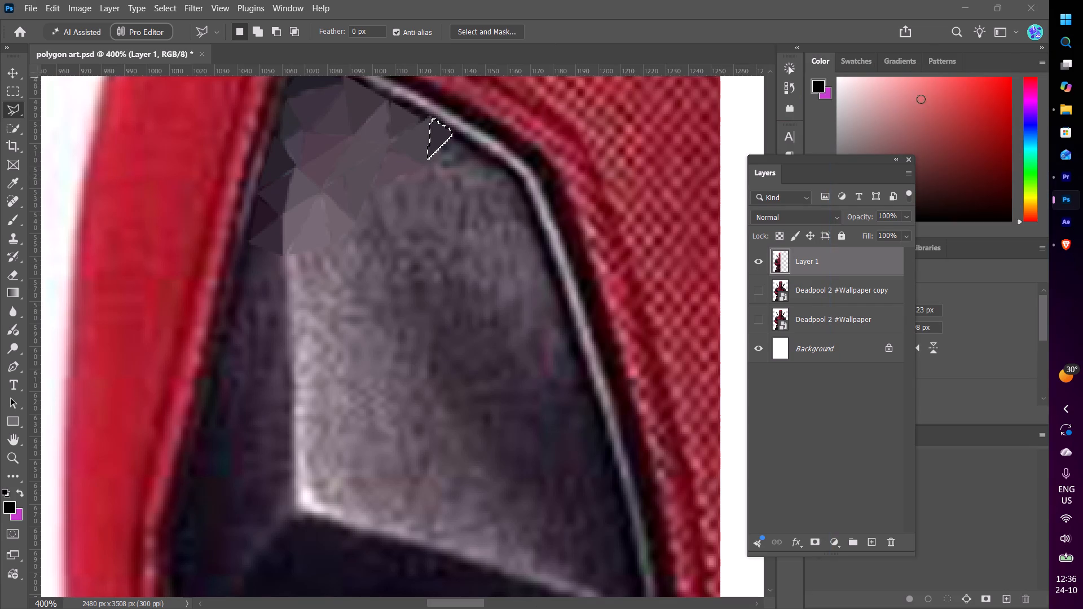
{"action": "key", "text": "ctrl+d"}
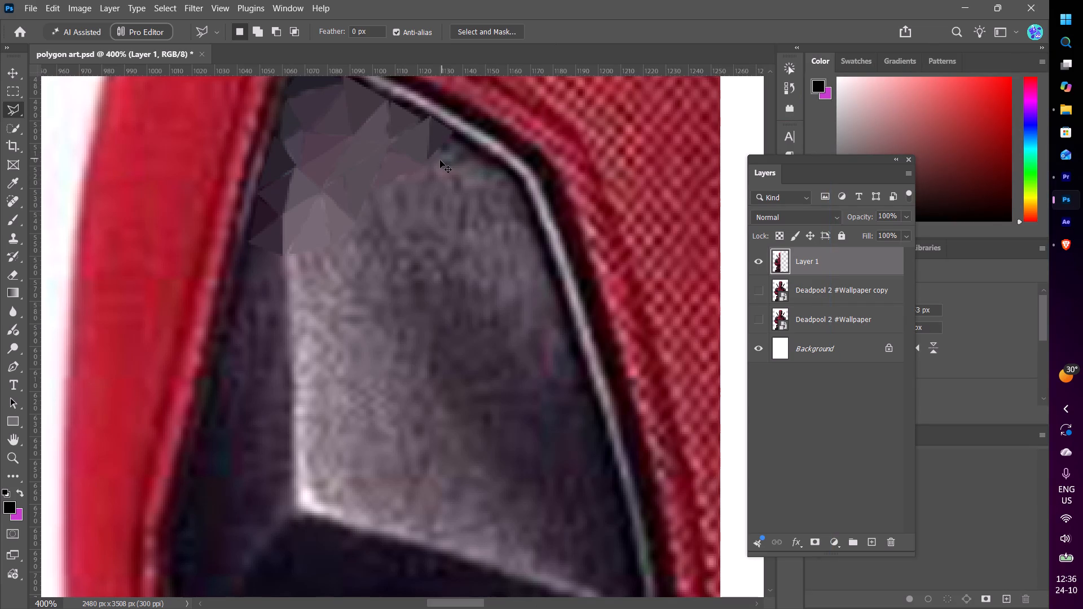
Select a small triangle beside the slender facet's lower end, apply the Average blur, and deselect it.
{"action": "left_click", "coordinate": [422, 166], "text": "ctrl"}
{"action": "left_click_drag", "start_coordinate": [373, 188], "coordinate": [368, 197]}
{"action": "left_click", "coordinate": [360, 220]}
{"action": "left_click", "coordinate": [397, 197]}
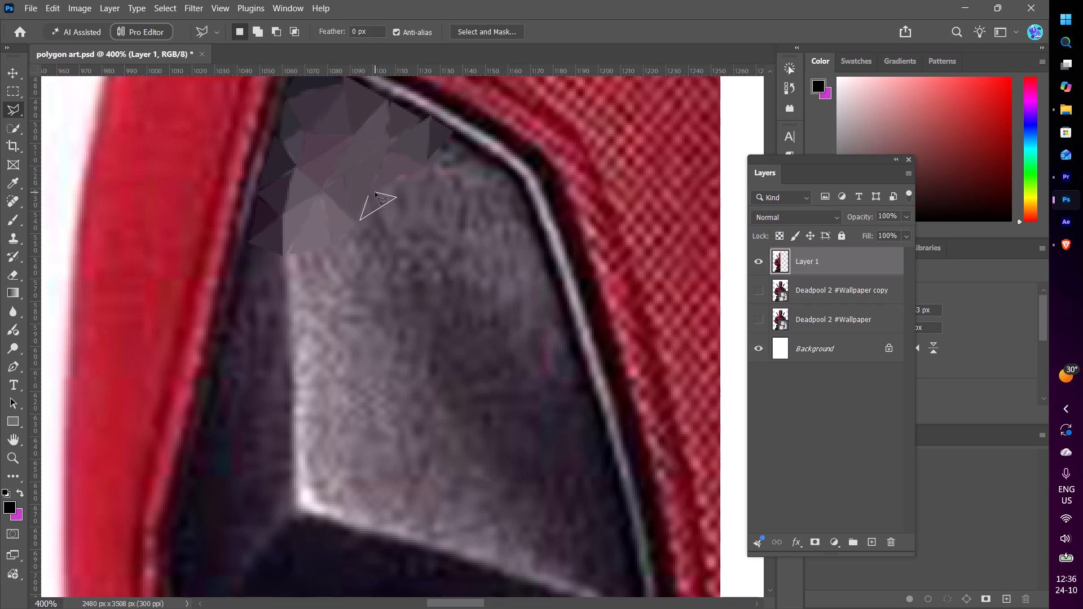
{"action": "left_click", "coordinate": [369, 193]}
{"action": "key", "text": "ctrl+alt+f"}
{"action": "key", "text": "ctrl+d"}
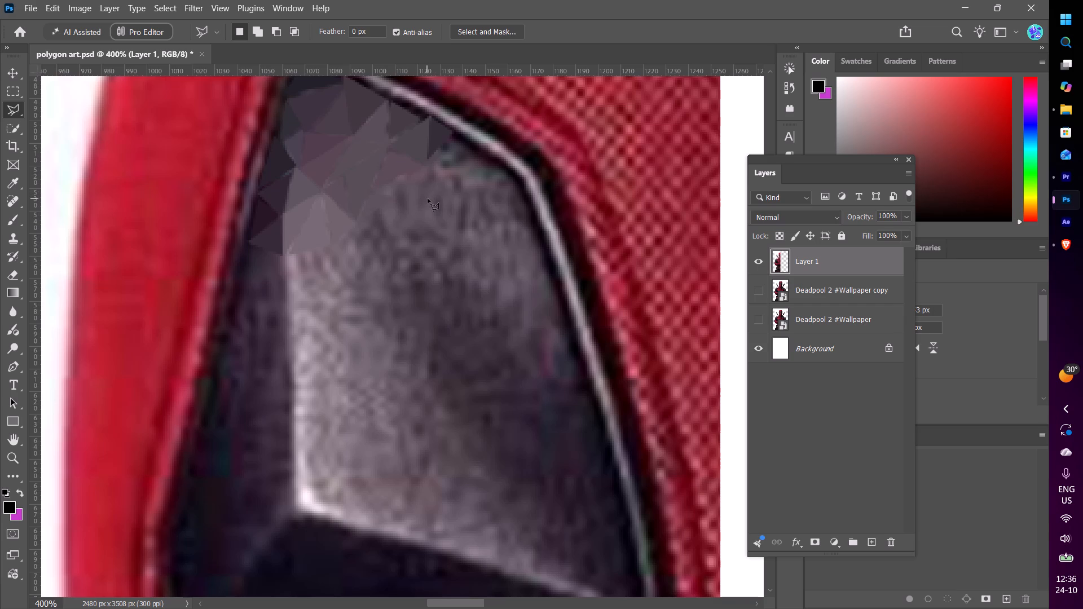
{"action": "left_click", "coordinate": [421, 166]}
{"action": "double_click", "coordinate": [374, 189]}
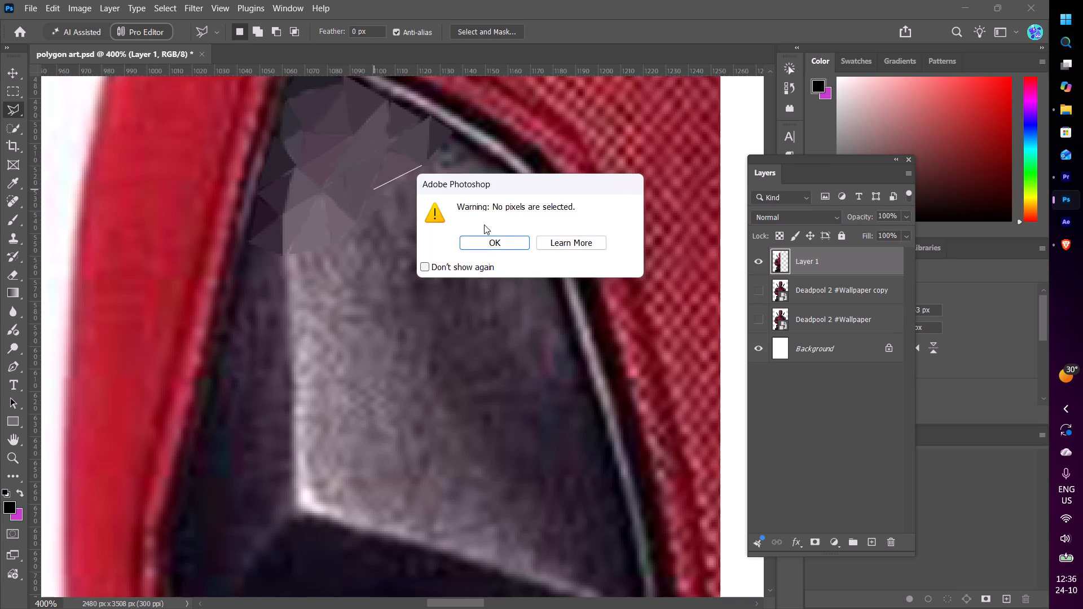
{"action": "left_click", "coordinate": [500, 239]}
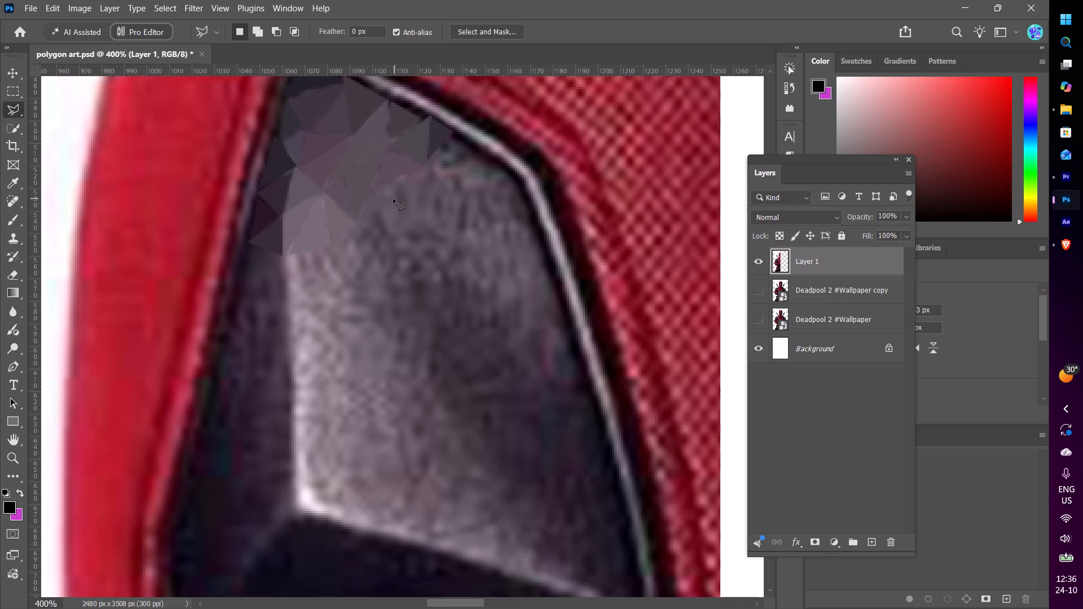
Select the thin sliver between the newest facet and the narrow facet above it, apply the Average blur, and deselect it.
{"action": "left_click", "coordinate": [392, 198]}
{"action": "left_click", "coordinate": [373, 196]}
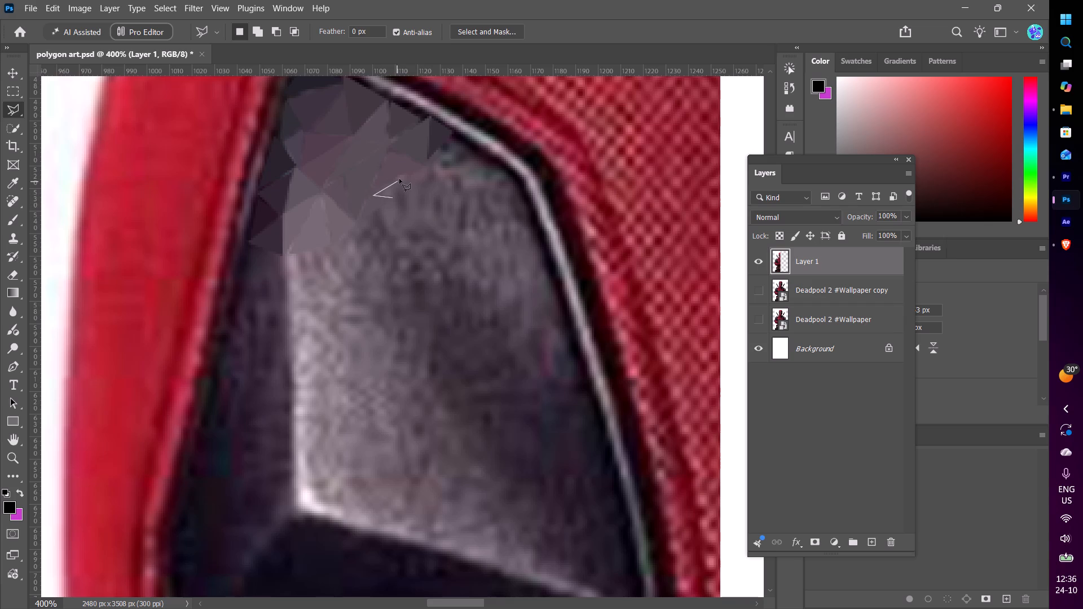
{"action": "double_click", "coordinate": [404, 175]}
{"action": "key", "text": "ctrl+alt+f"}
{"action": "key", "text": "ctrl+d"}
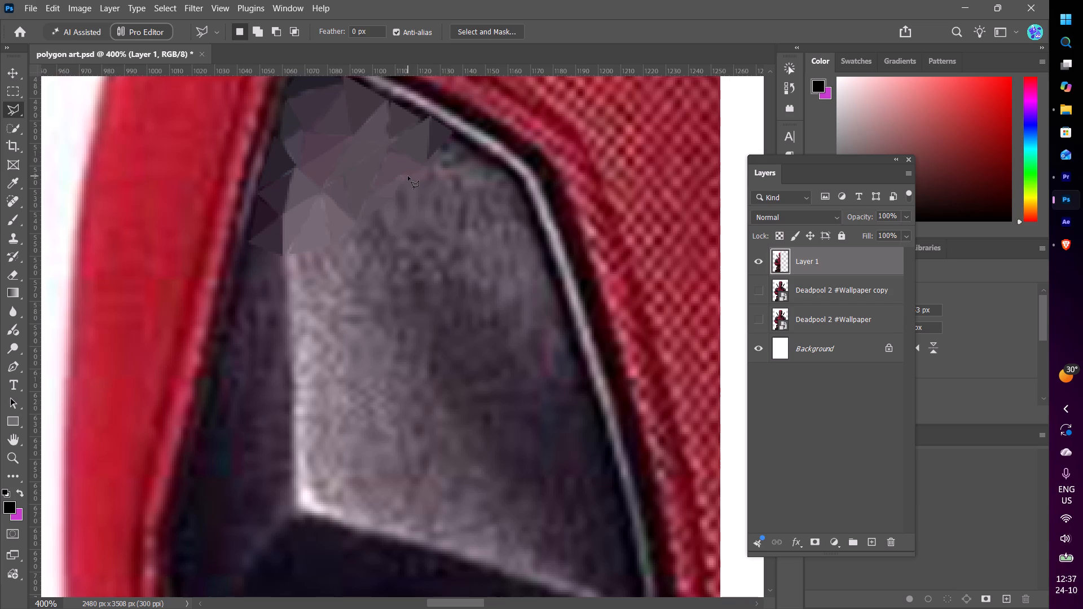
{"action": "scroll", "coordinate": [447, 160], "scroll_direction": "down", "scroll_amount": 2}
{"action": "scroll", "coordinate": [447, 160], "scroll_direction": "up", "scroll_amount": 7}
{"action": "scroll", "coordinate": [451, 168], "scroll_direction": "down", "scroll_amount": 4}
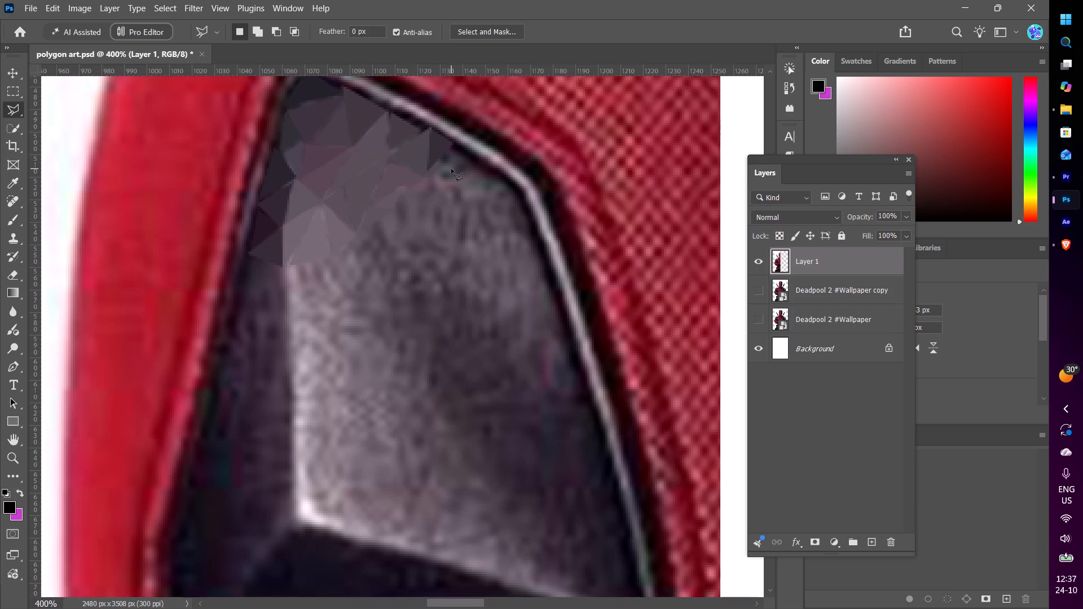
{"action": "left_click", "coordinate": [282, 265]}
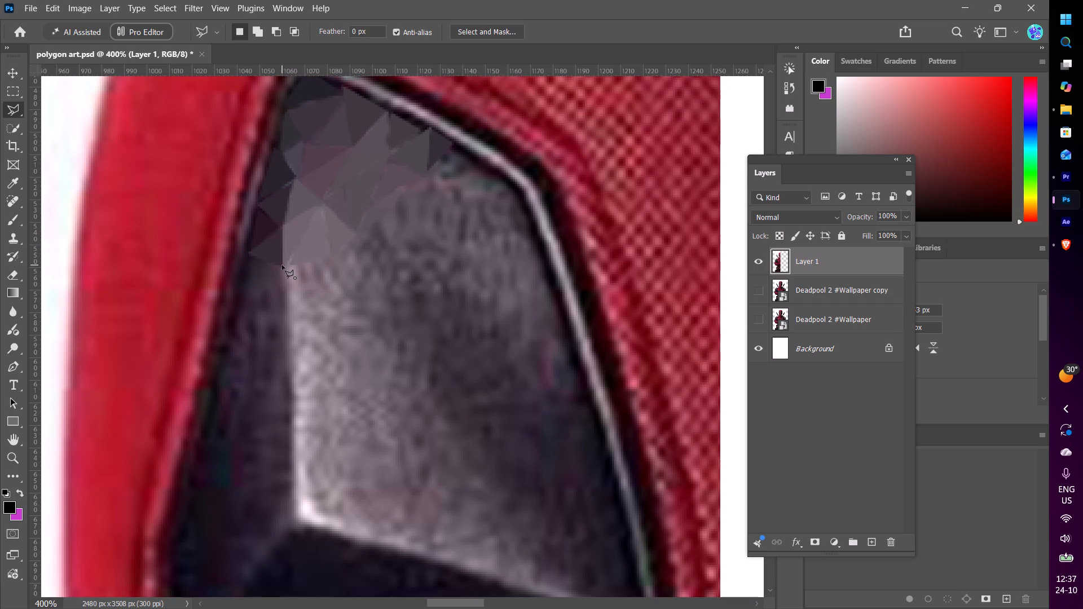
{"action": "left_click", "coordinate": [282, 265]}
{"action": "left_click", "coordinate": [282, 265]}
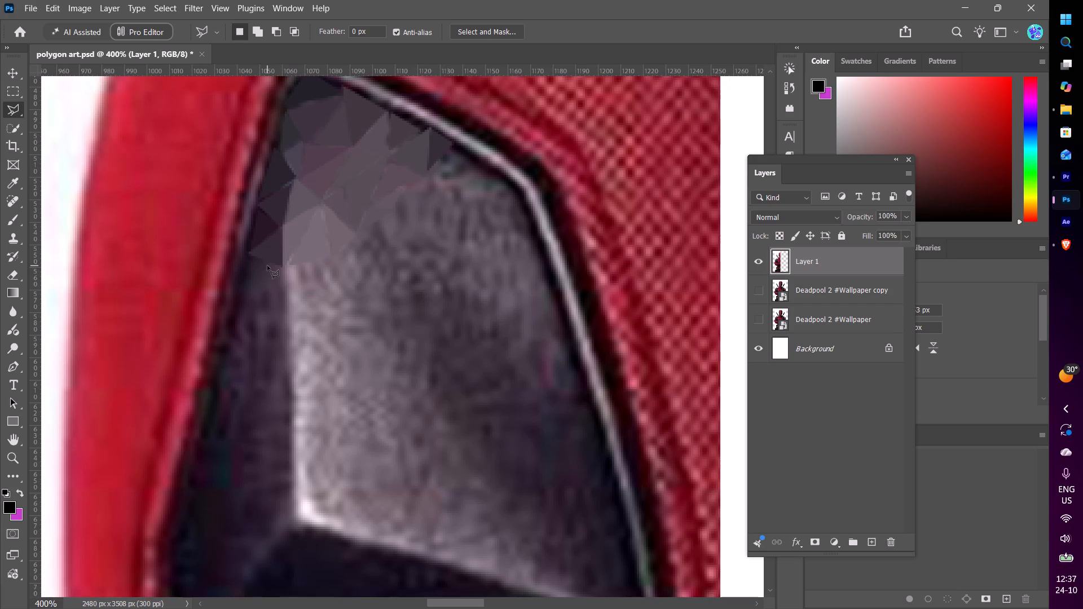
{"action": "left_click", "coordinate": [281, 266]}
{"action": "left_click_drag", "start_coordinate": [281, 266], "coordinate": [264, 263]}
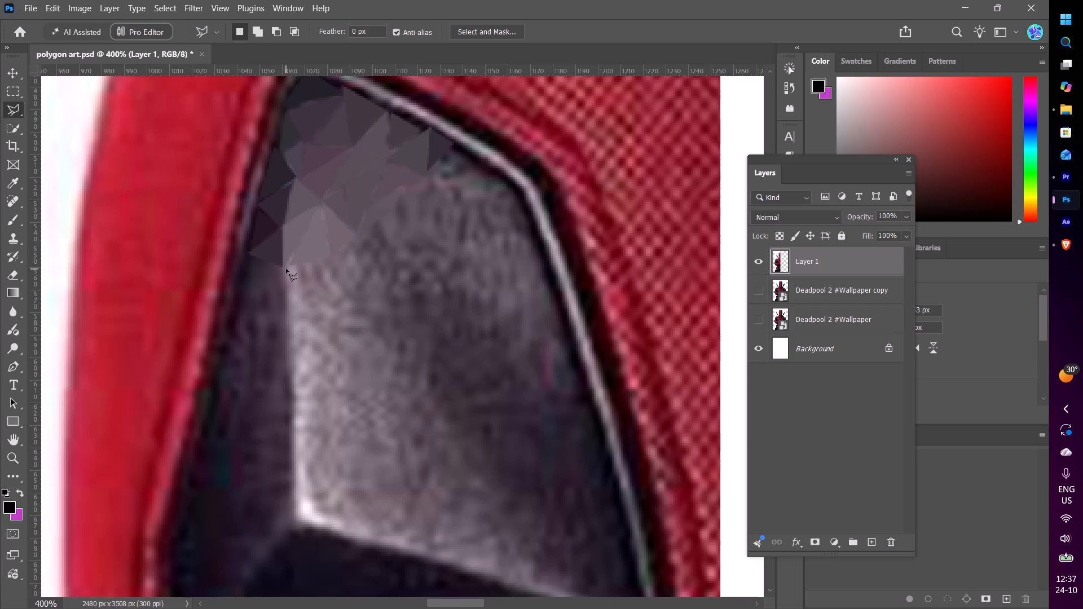
Select a narrow triangle in the dark side strip, below the faceted area with its short side on the pale panel's edge, apply the Average blur, and deselect it.
{"action": "left_click", "coordinate": [283, 268]}
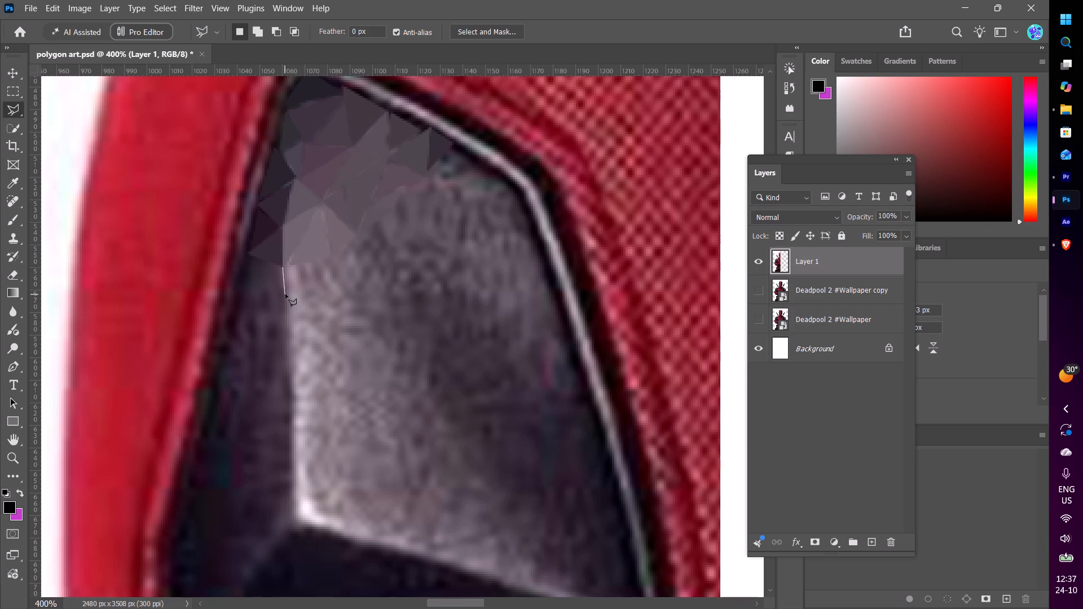
{"action": "left_click", "coordinate": [285, 294]}
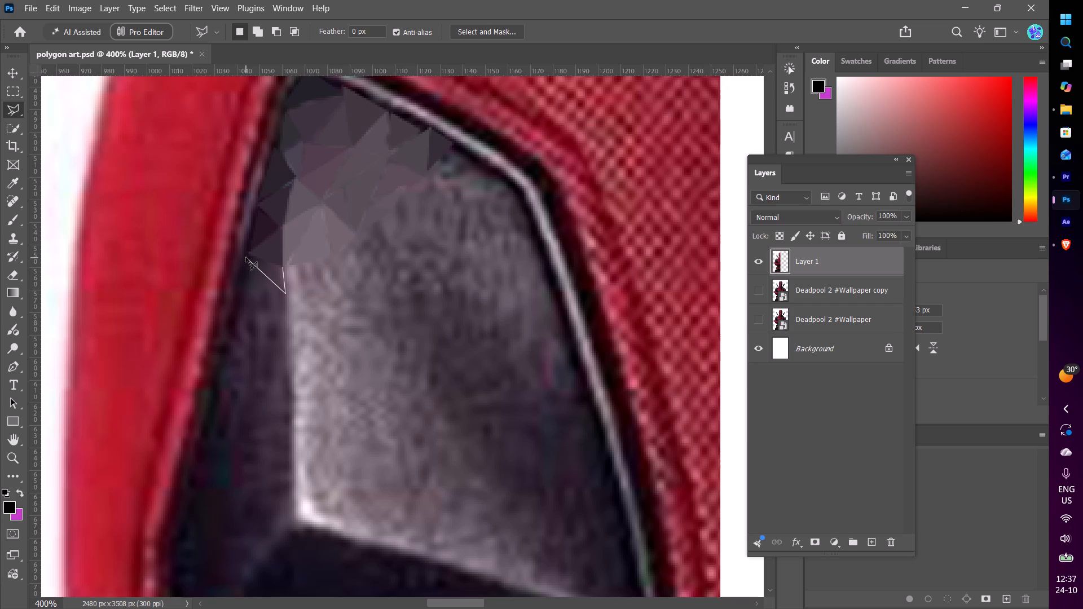
{"action": "left_click", "coordinate": [246, 257]}
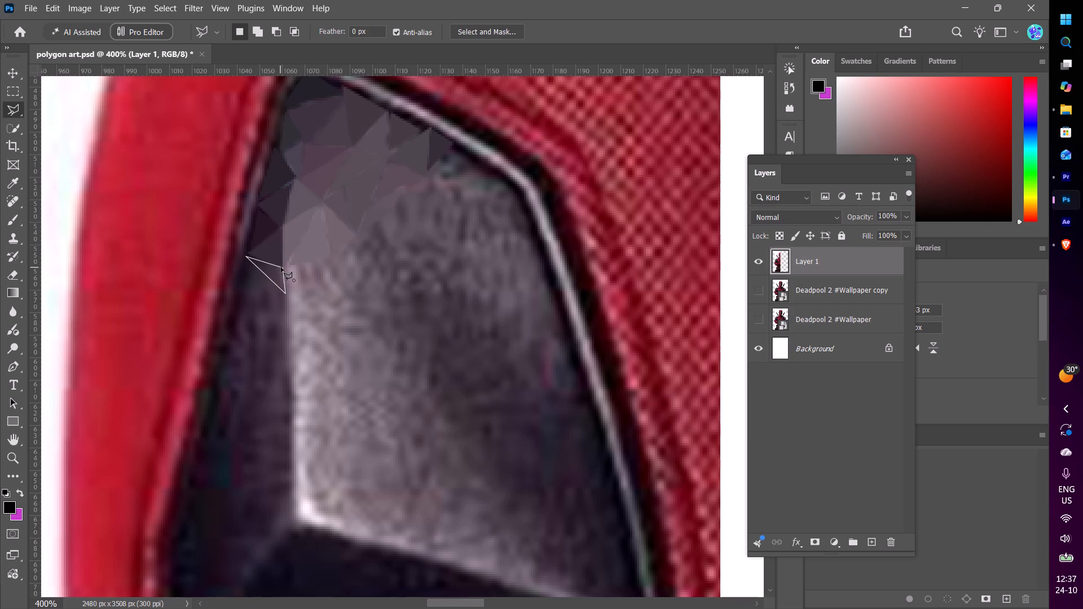
{"action": "left_click", "coordinate": [281, 267]}
{"action": "key", "text": "ctrl+alt+f"}
{"action": "key", "text": "ctrl+d"}
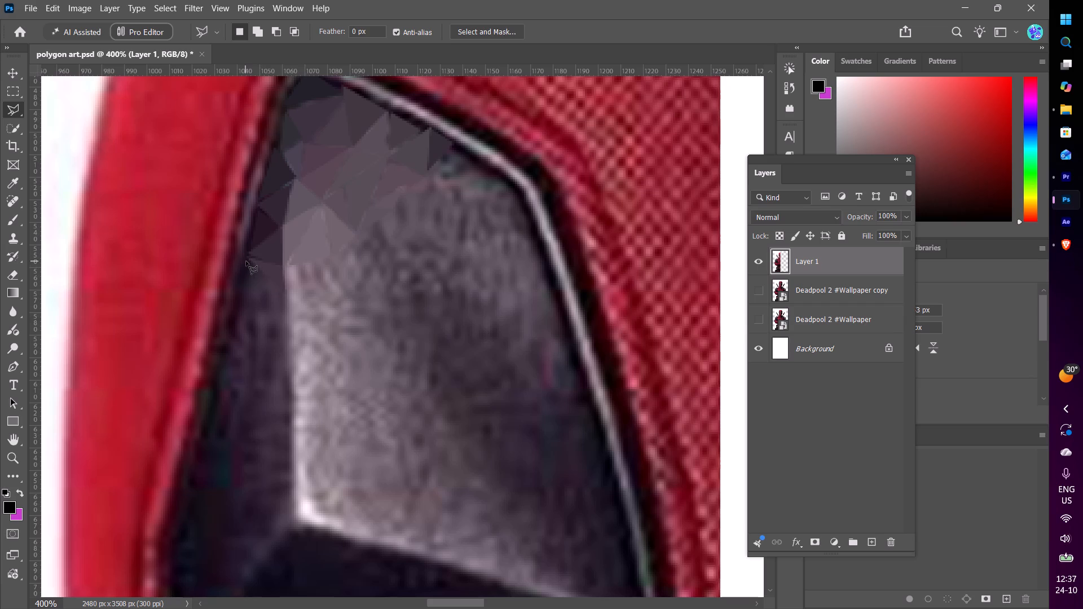
Select the triangle below the newest facet, with its short side along the strip's outer edge by the red mask, apply the Average blur, and deselect it.
{"action": "left_click", "coordinate": [246, 261]}
{"action": "left_click", "coordinate": [237, 293]}
{"action": "double_click", "coordinate": [284, 295]}
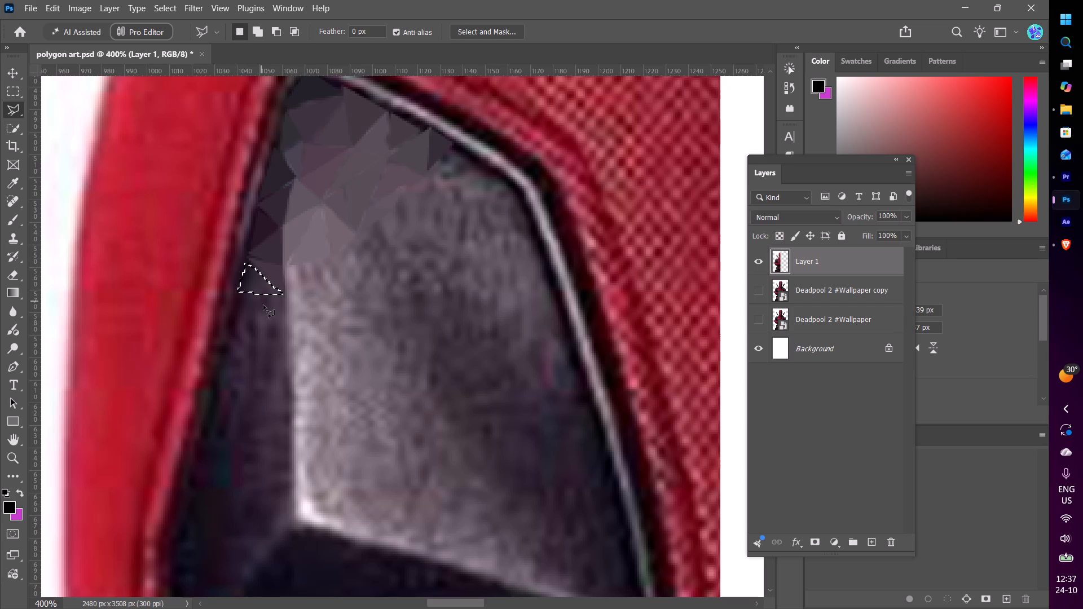
{"action": "key", "text": "ctrl+alt+f"}
{"action": "key", "text": "ctrl+d"}
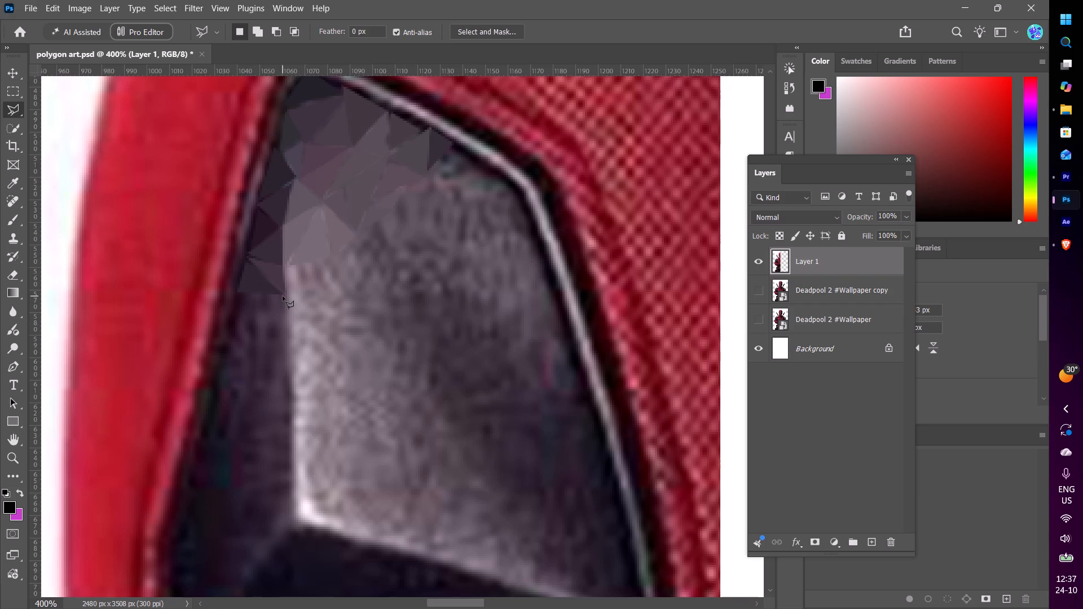
Select a thin triangle directly under the newest facet, widening toward the pale panel's edge, apply the Average blur, and deselect it.
{"action": "left_click", "coordinate": [284, 296]}
{"action": "left_click", "coordinate": [237, 295]}
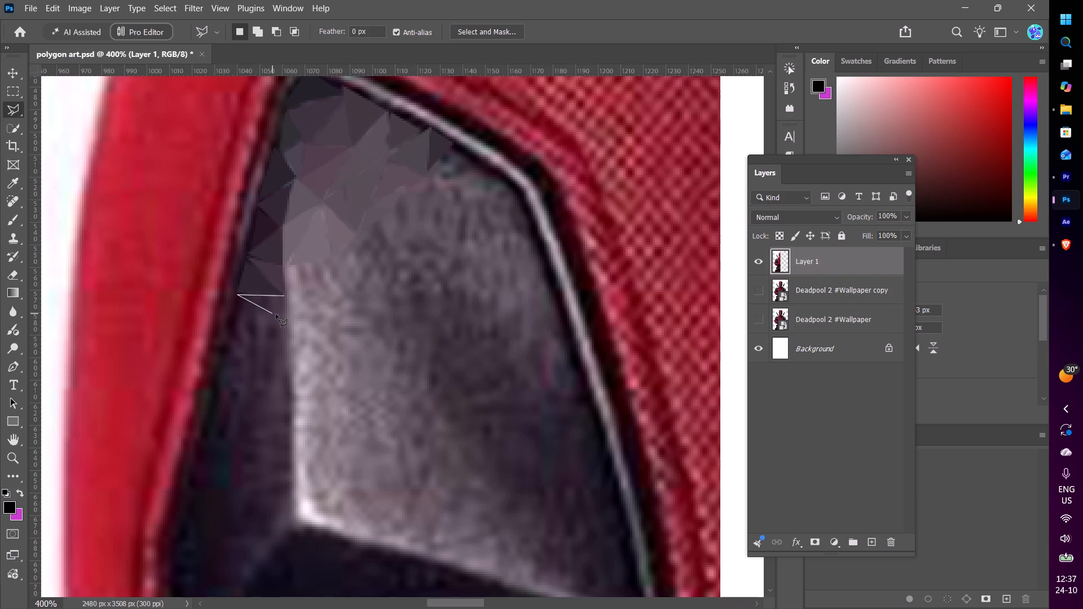
{"action": "left_click", "coordinate": [285, 318]}
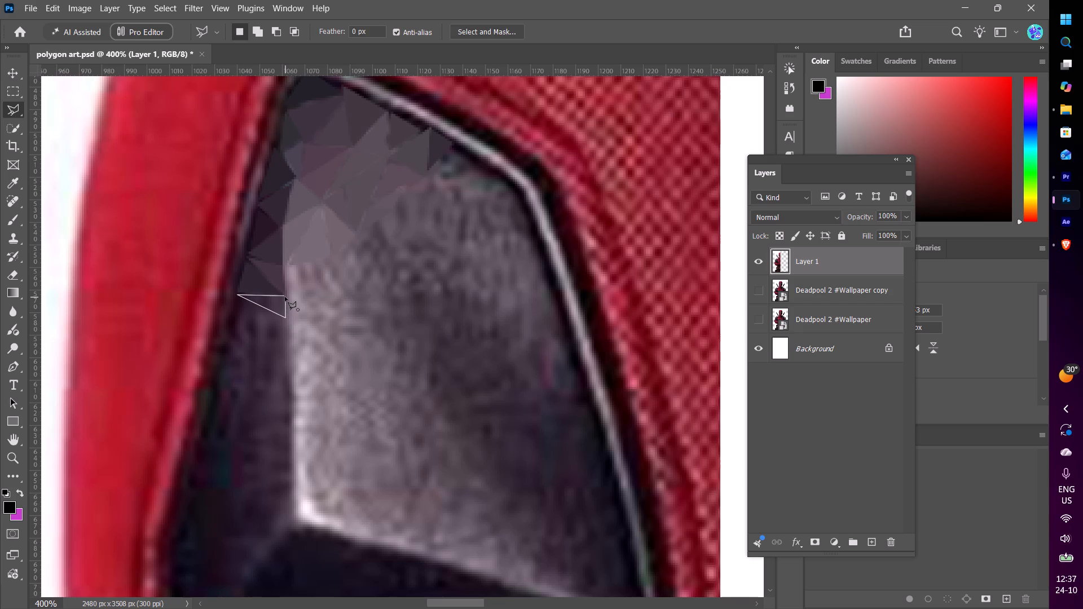
{"action": "left_click", "coordinate": [285, 297]}
{"action": "key", "text": "ctrl+alt+f"}
{"action": "key", "text": "ctrl+d"}
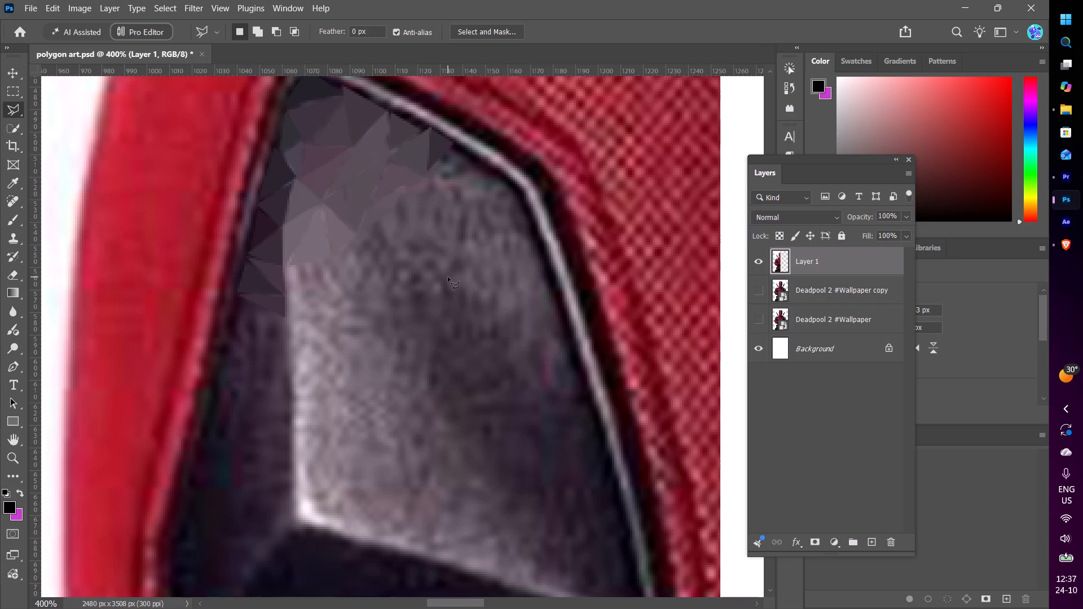
Select the adjoining triangle beneath it, widening toward the strip's outer edge and pointing at the pale panel, apply the Average blur, and deselect it.
{"action": "left_click", "coordinate": [237, 298]}
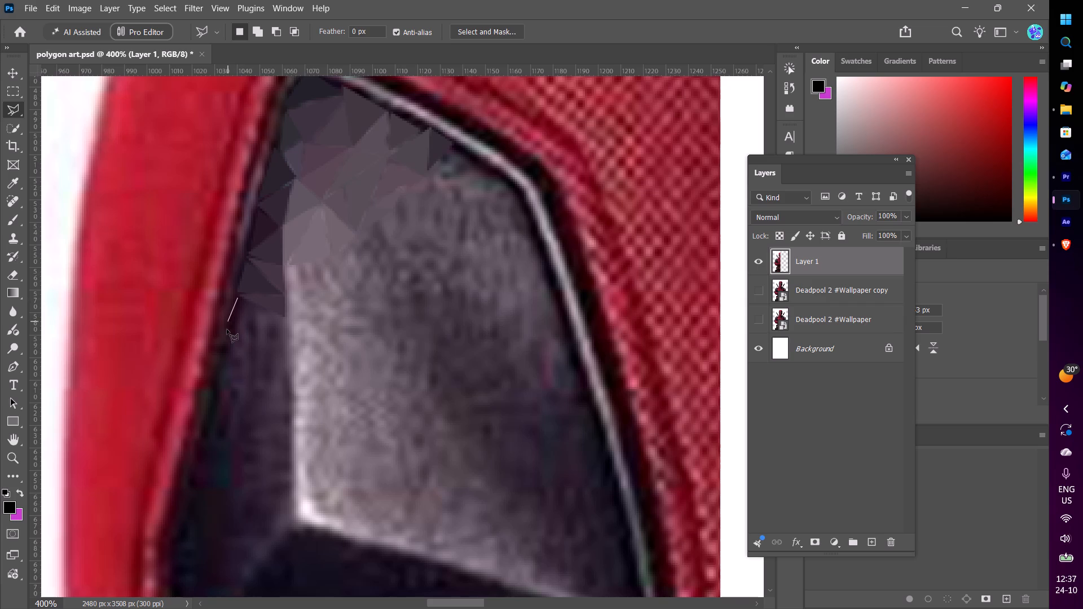
{"action": "left_click", "coordinate": [231, 328]}
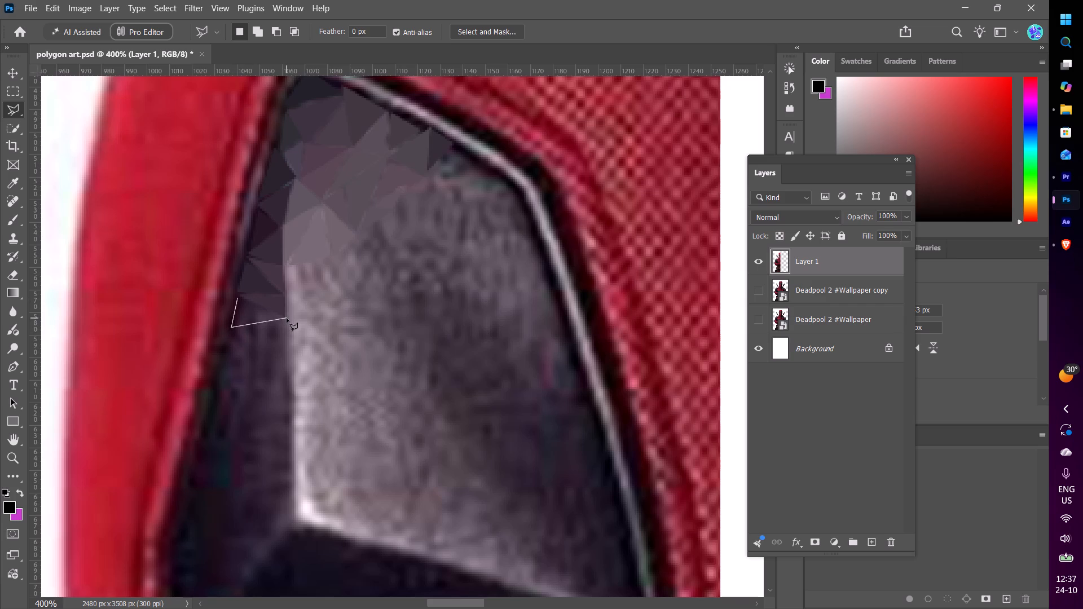
{"action": "left_click", "coordinate": [287, 321]}
{"action": "left_click", "coordinate": [238, 299]}
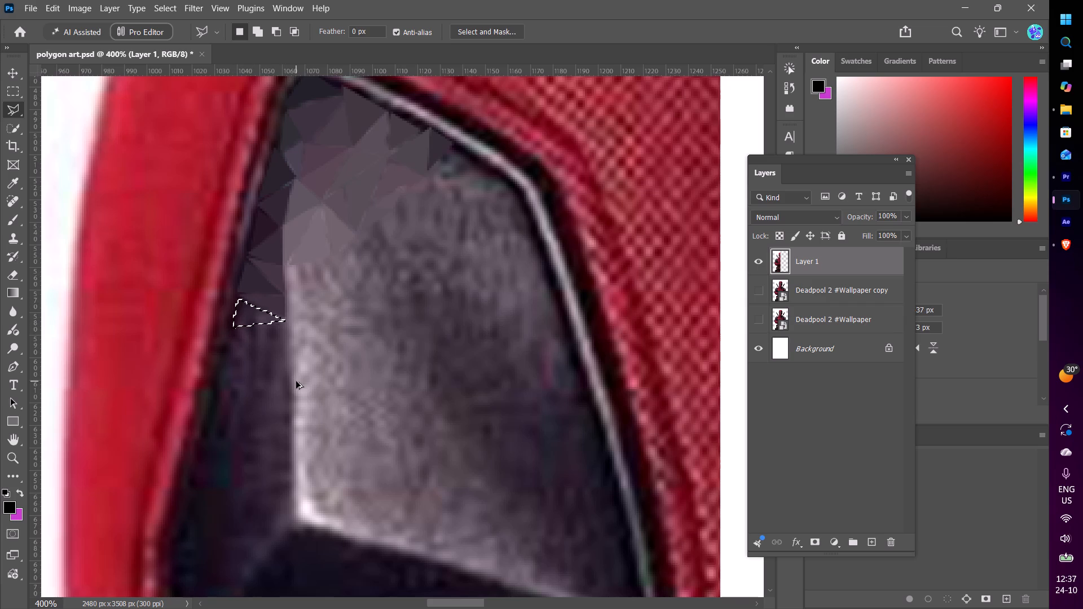
{"action": "key", "text": "ctrl+alt+f"}
{"action": "key", "text": "ctrl+d"}
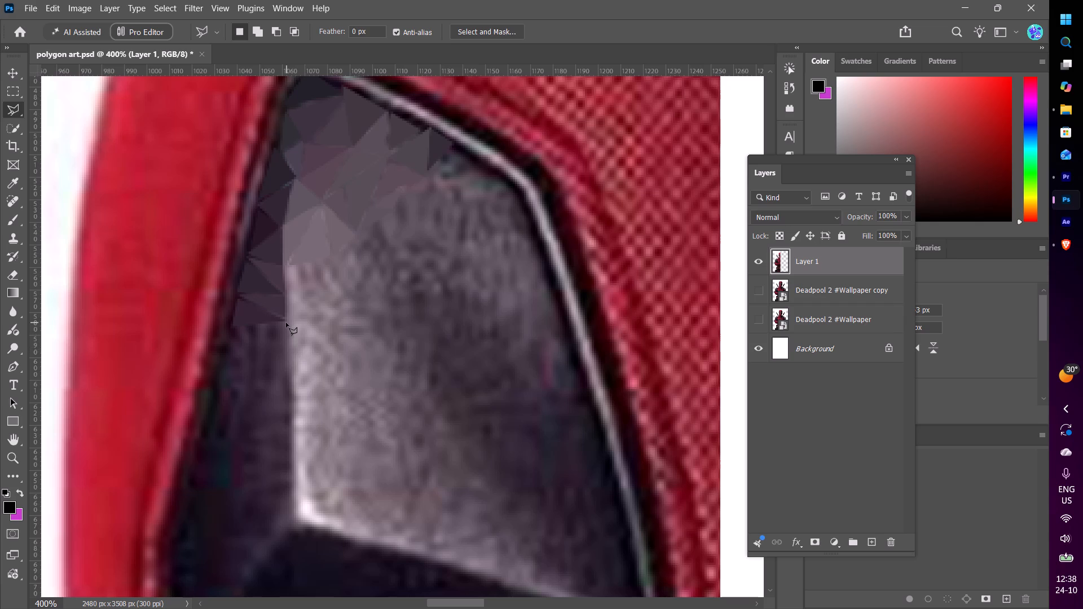
Select a triangle under the newest facet, pointing at the outer edge with its base on the pale panel's edge, apply the Average blur, and deselect it.
{"action": "left_click", "coordinate": [286, 323]}
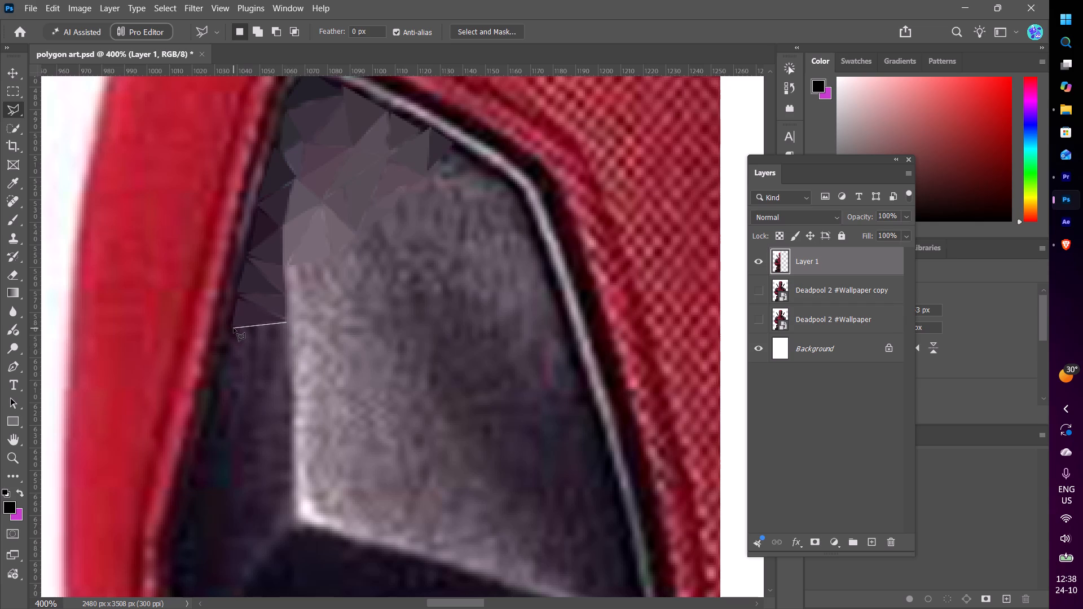
{"action": "left_click", "coordinate": [234, 328]}
{"action": "left_click", "coordinate": [288, 356]}
{"action": "left_click", "coordinate": [288, 323]}
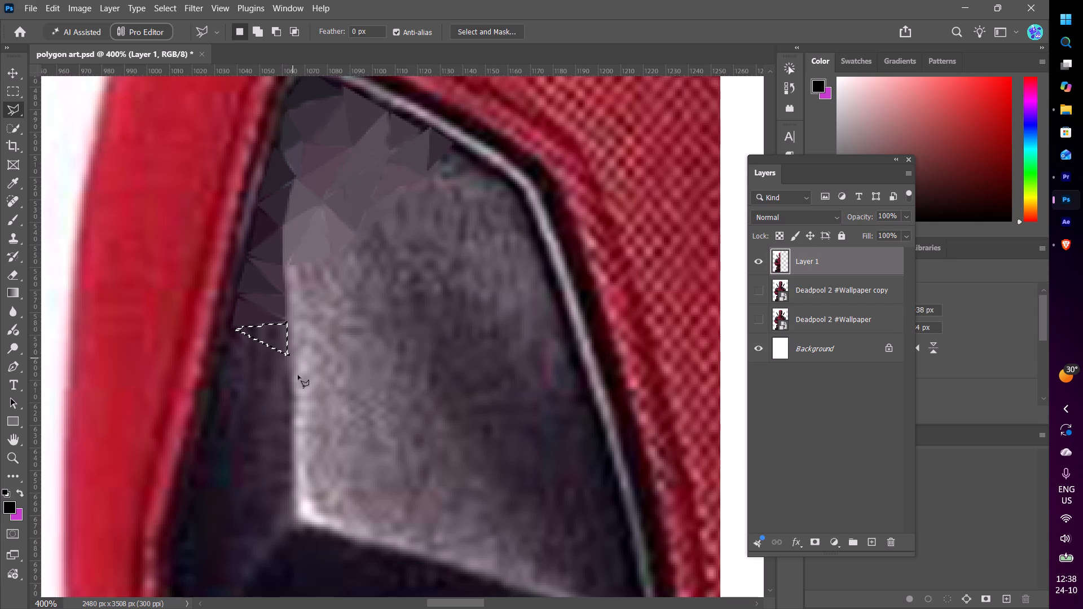
{"action": "key", "text": "ctrl+alt+d"}
{"action": "key", "text": "ctrl+alt+f"}
{"action": "key", "text": "ctrl+d"}
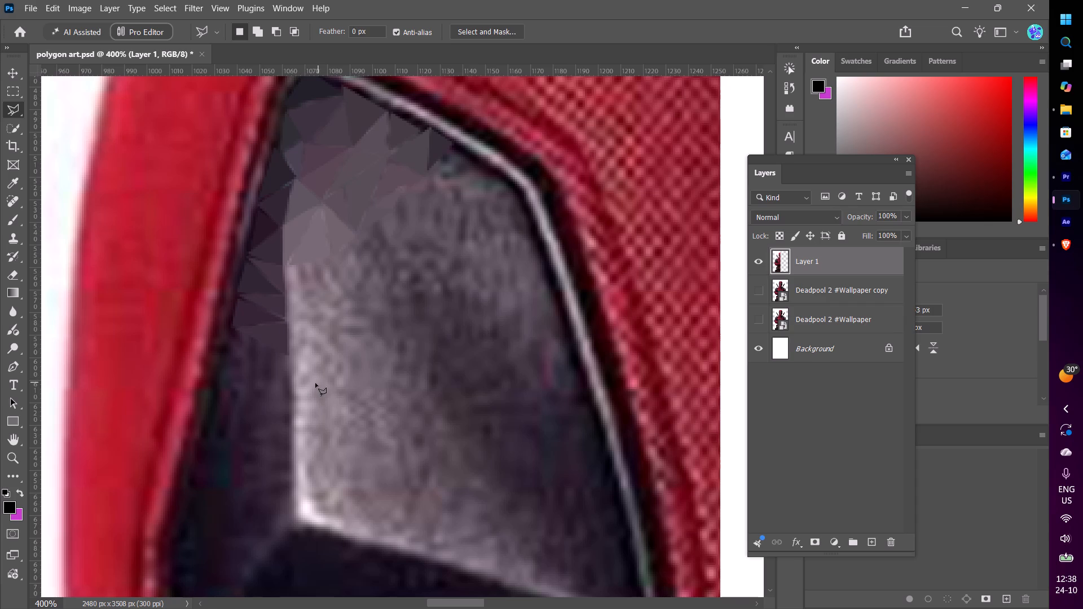
Select the triangle below that facet, with its short side on the dark strip's outer edge, apply the Average blur, and deselect it.
{"action": "left_click", "coordinate": [232, 330]}
{"action": "left_click", "coordinate": [223, 358]}
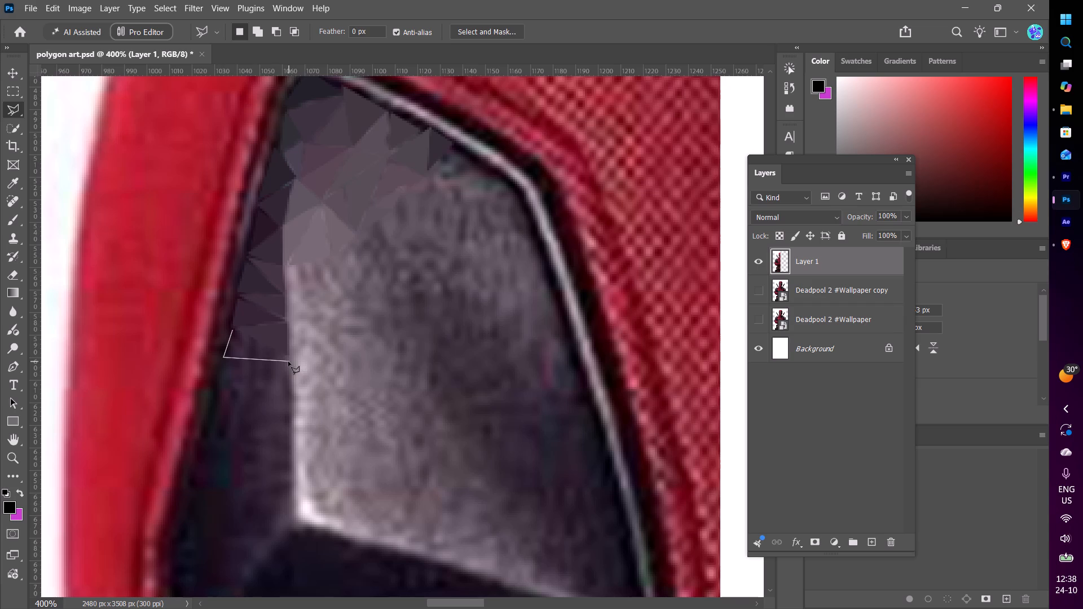
{"action": "left_click", "coordinate": [288, 359]}
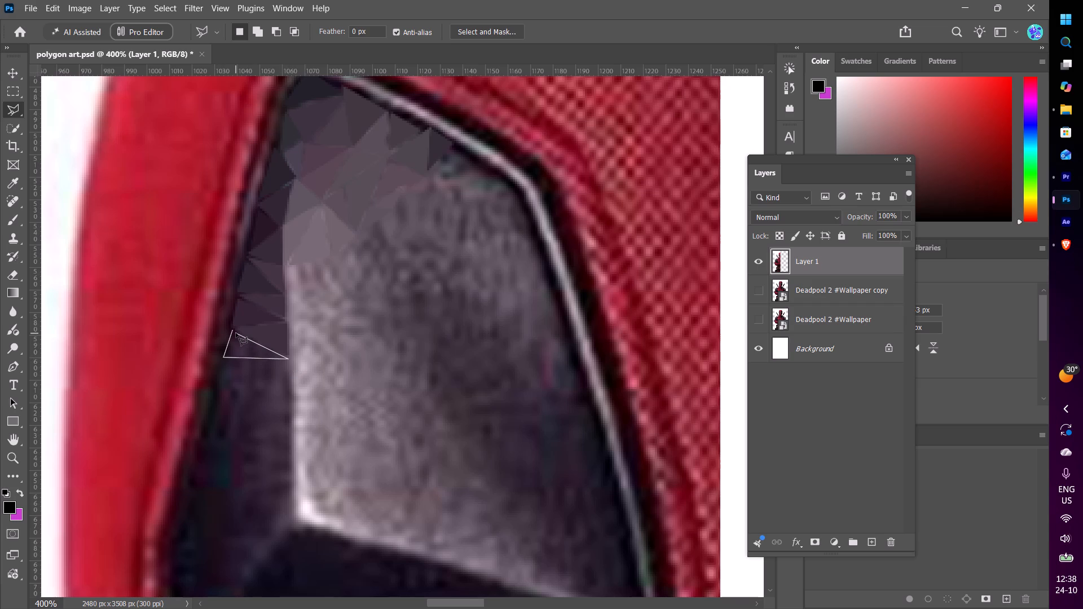
{"action": "left_click", "coordinate": [235, 333]}
{"action": "key", "text": "ctrl+alt+f"}
{"action": "key", "text": "ctrl+d"}
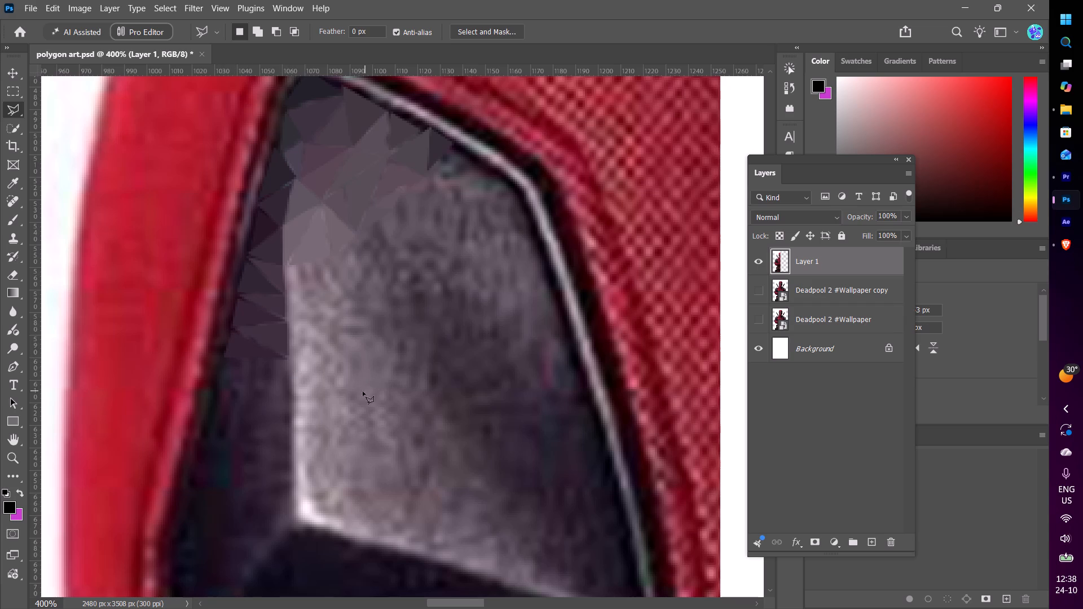
Select a thin triangle under the newest facet, pointing at the strip's outer edge with its base on the pale panel's edge, apply the Average blur, and deselect it.
{"action": "left_click", "coordinate": [287, 362]}
{"action": "left_click", "coordinate": [224, 360]}
{"action": "left_click", "coordinate": [287, 386]}
{"action": "left_click", "coordinate": [287, 361]}
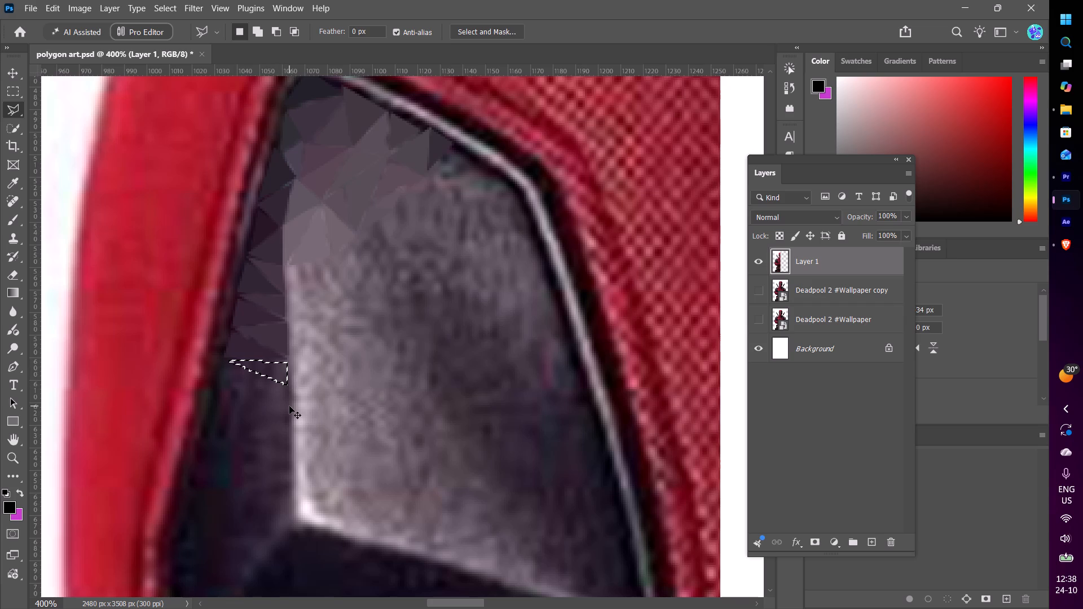
{"action": "key", "text": "ctrl+alt+f"}
{"action": "key", "text": "ctrl+d"}
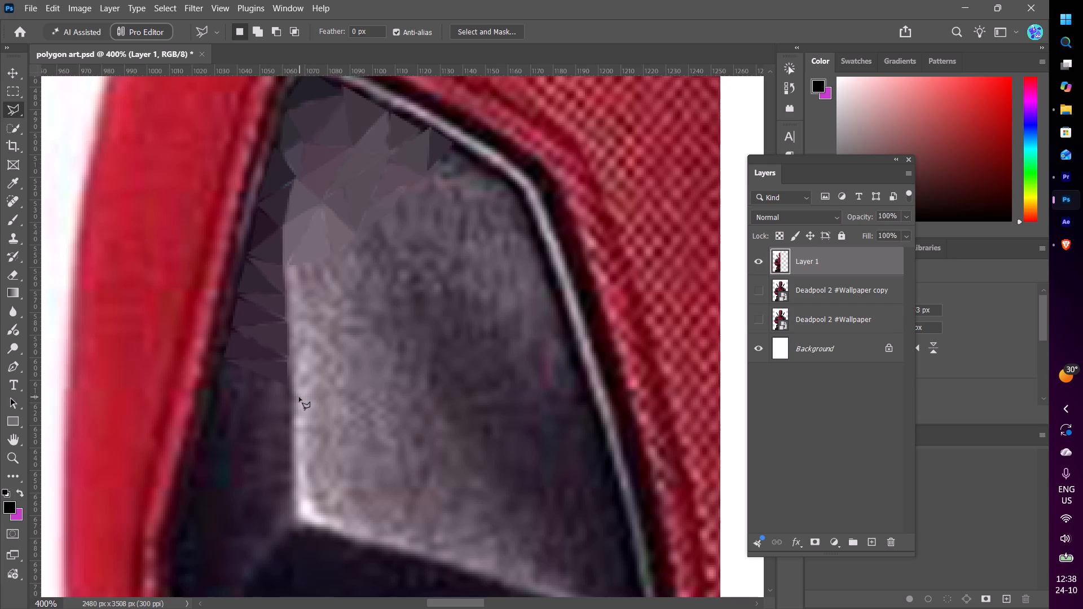
Select the adjoining triangle below, with its short side on the strip's outer edge and its tip at the pale panel, apply the Average blur, and deselect it.
{"action": "left_click", "coordinate": [225, 363]}
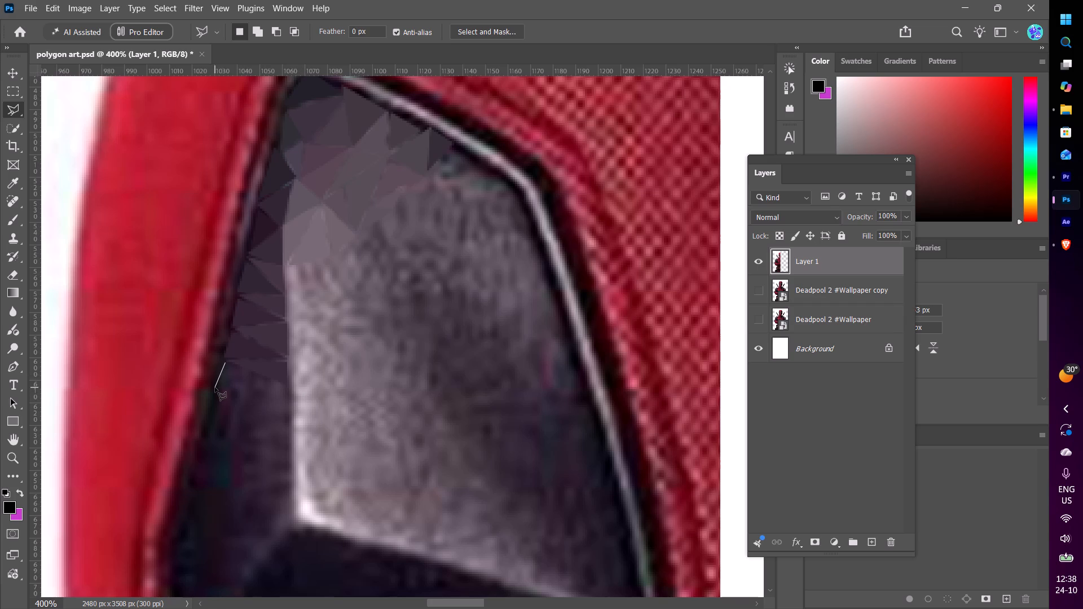
{"action": "left_click", "coordinate": [215, 387]}
{"action": "left_click", "coordinate": [285, 389]}
{"action": "left_click", "coordinate": [225, 365]}
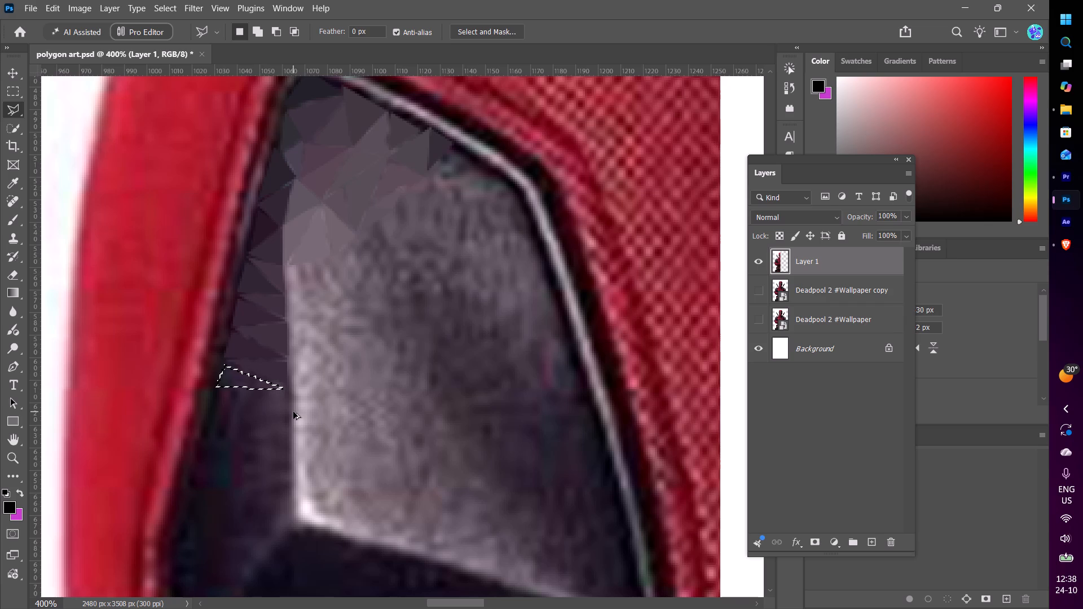
{"action": "key", "text": "ctrl+alt+f"}
{"action": "key", "text": "ctrl+d"}
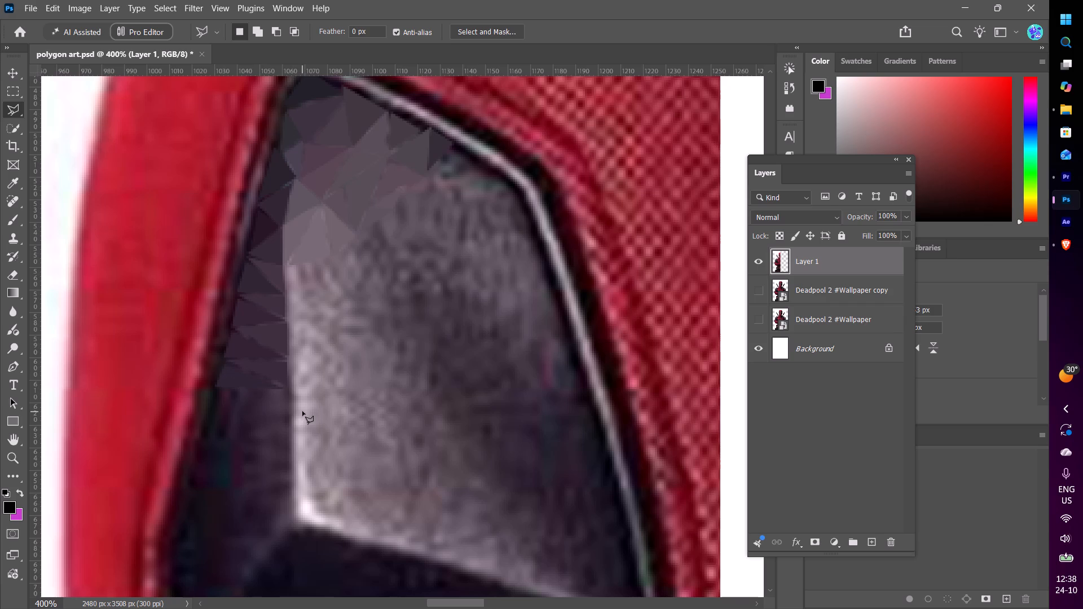
Select a slightly taller triangle beneath that facet, pointing outward with its base along the pale panel's edge, apply the Average blur, and deselect it.
{"action": "left_click", "coordinate": [288, 392]}
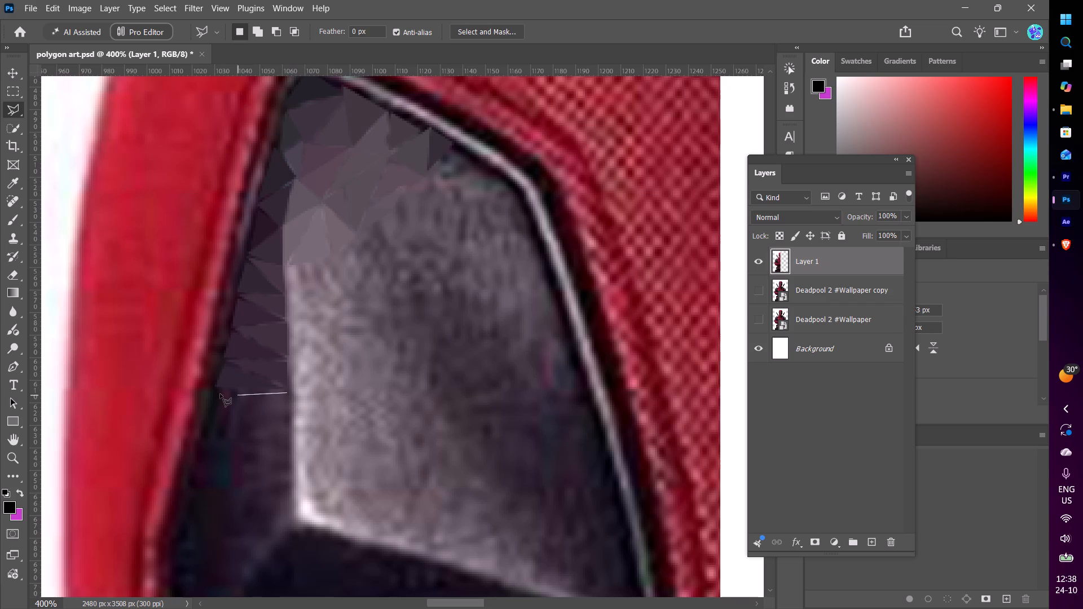
{"action": "left_click", "coordinate": [214, 389]}
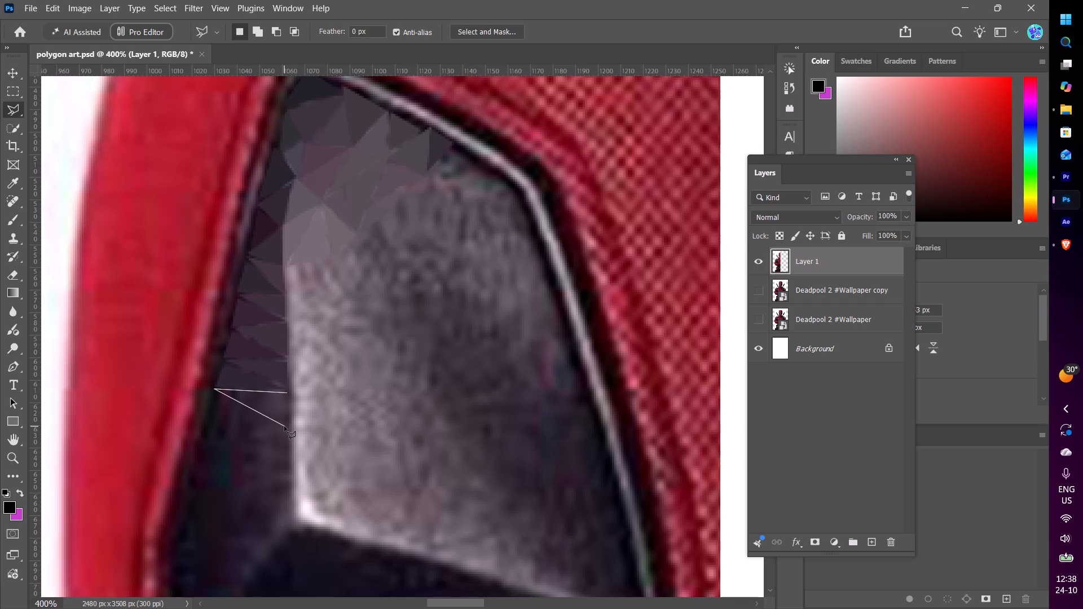
{"action": "left_click", "coordinate": [288, 424]}
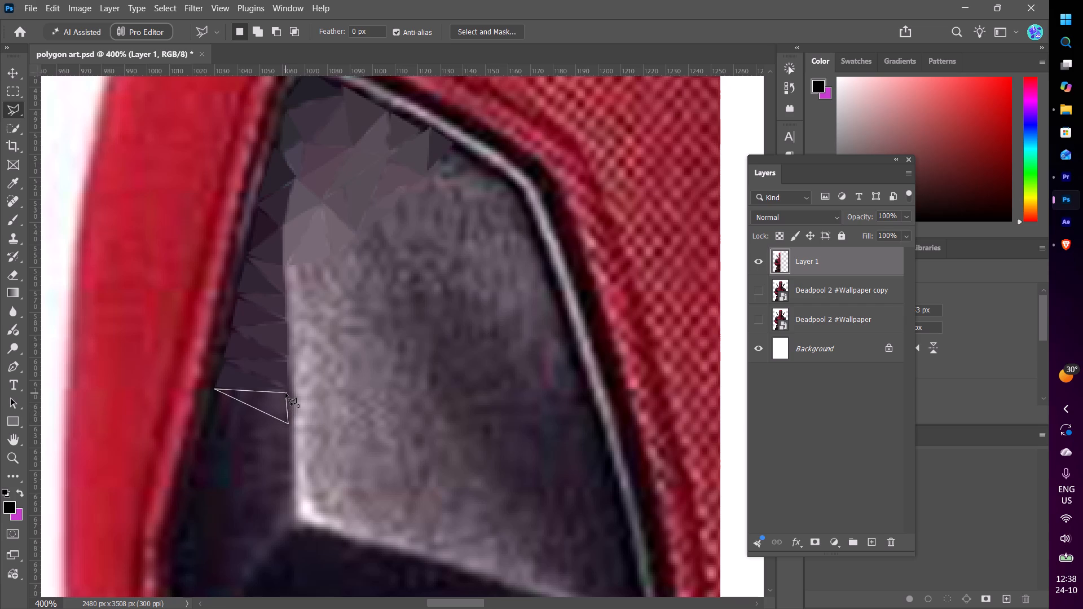
{"action": "left_click", "coordinate": [289, 393]}
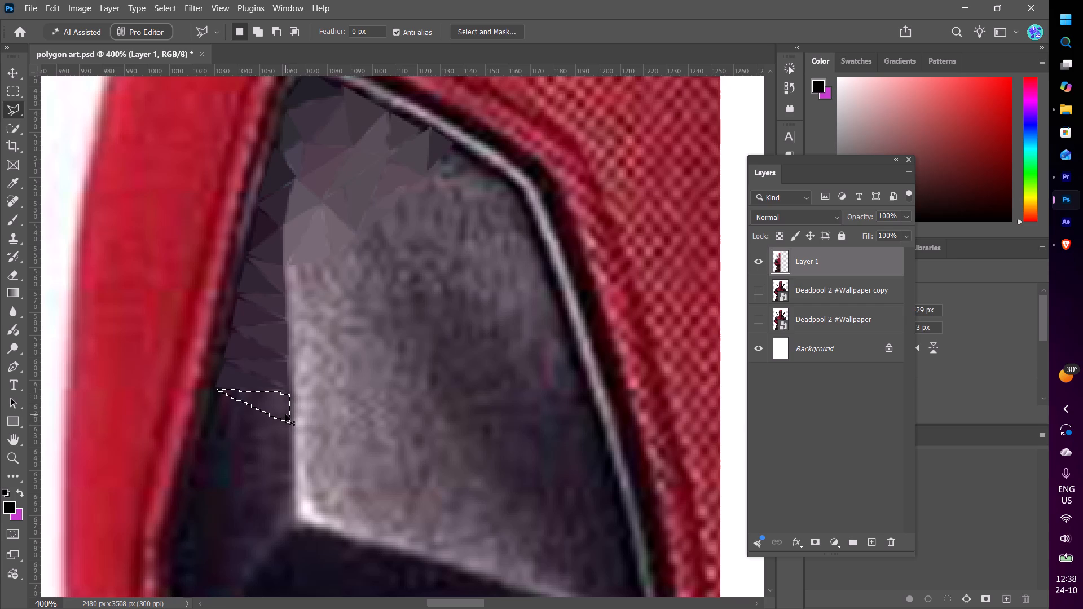
{"action": "key", "text": "ctrl+alt+f"}
{"action": "key", "text": "ctrl+d"}
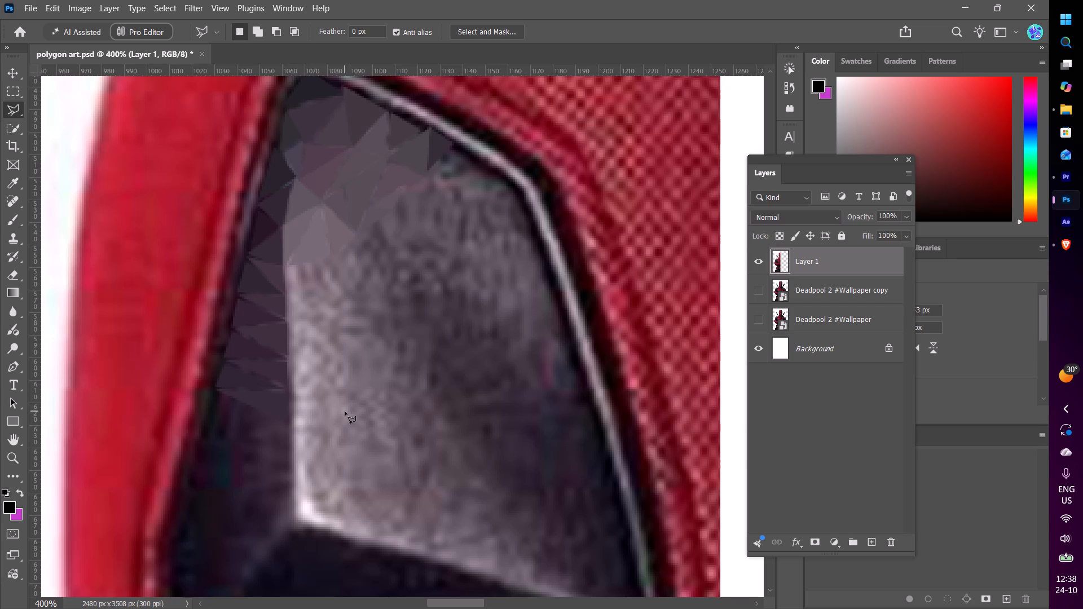
Continue the triangular Average-blurred facets down the dark side strip, below the newest facet.
{"action": "scroll", "coordinate": [345, 411], "scroll_direction": "down", "scroll_amount": 12}
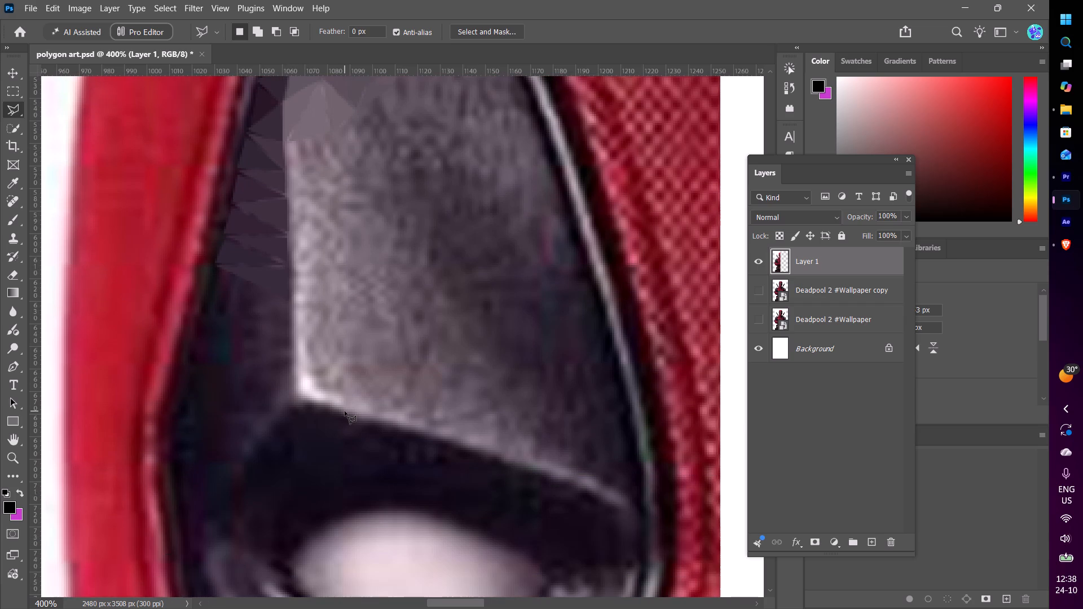
{"action": "scroll", "coordinate": [345, 411], "scroll_direction": "down", "scroll_amount": 5}
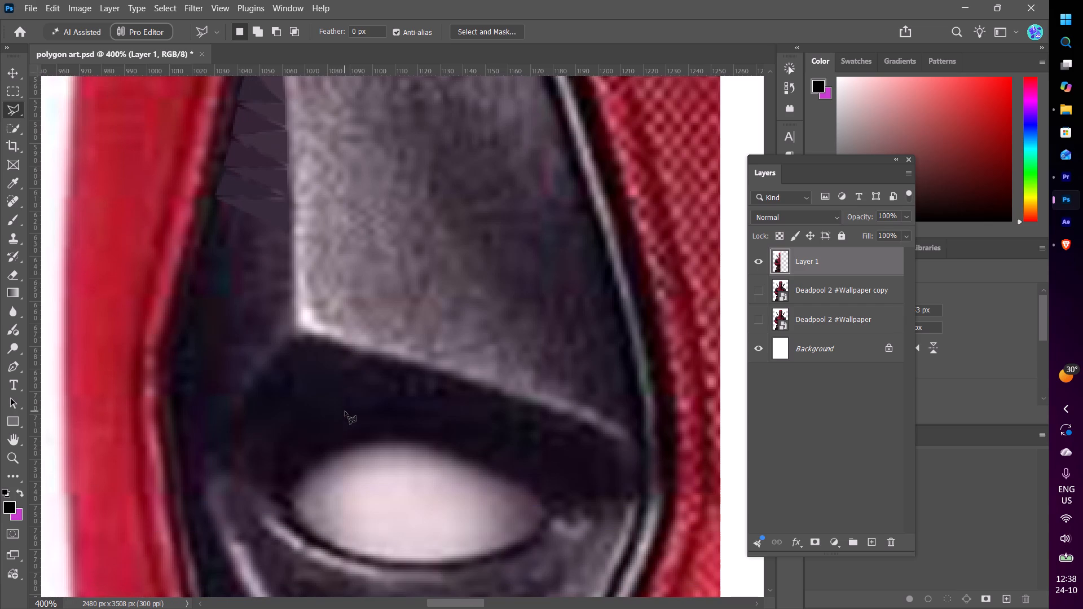